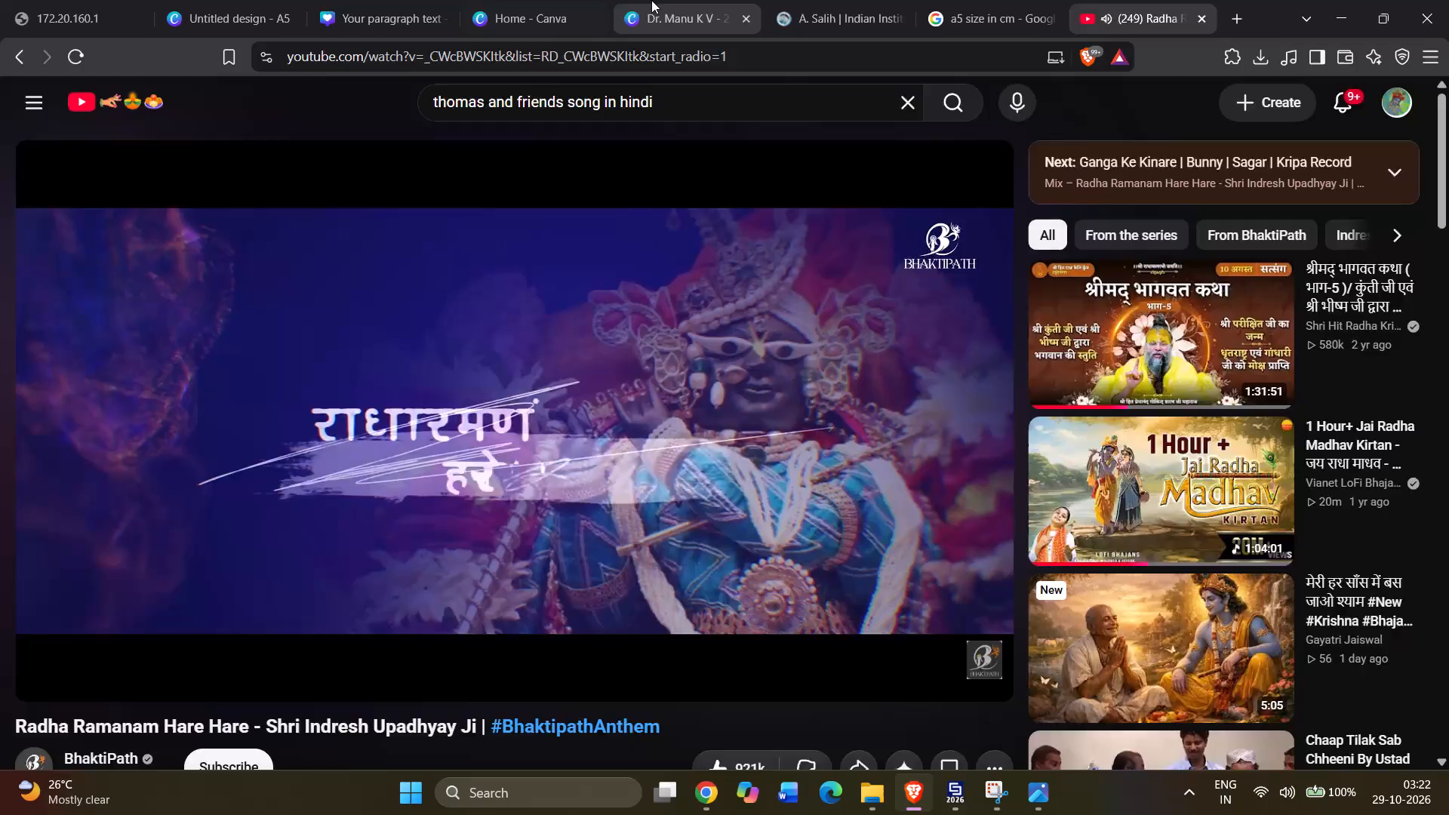
Close the personalised Teen Taal invitation design and switch to the open poster design named "Your paragraph text".
{"action": "left_click", "coordinate": [651, 0]}
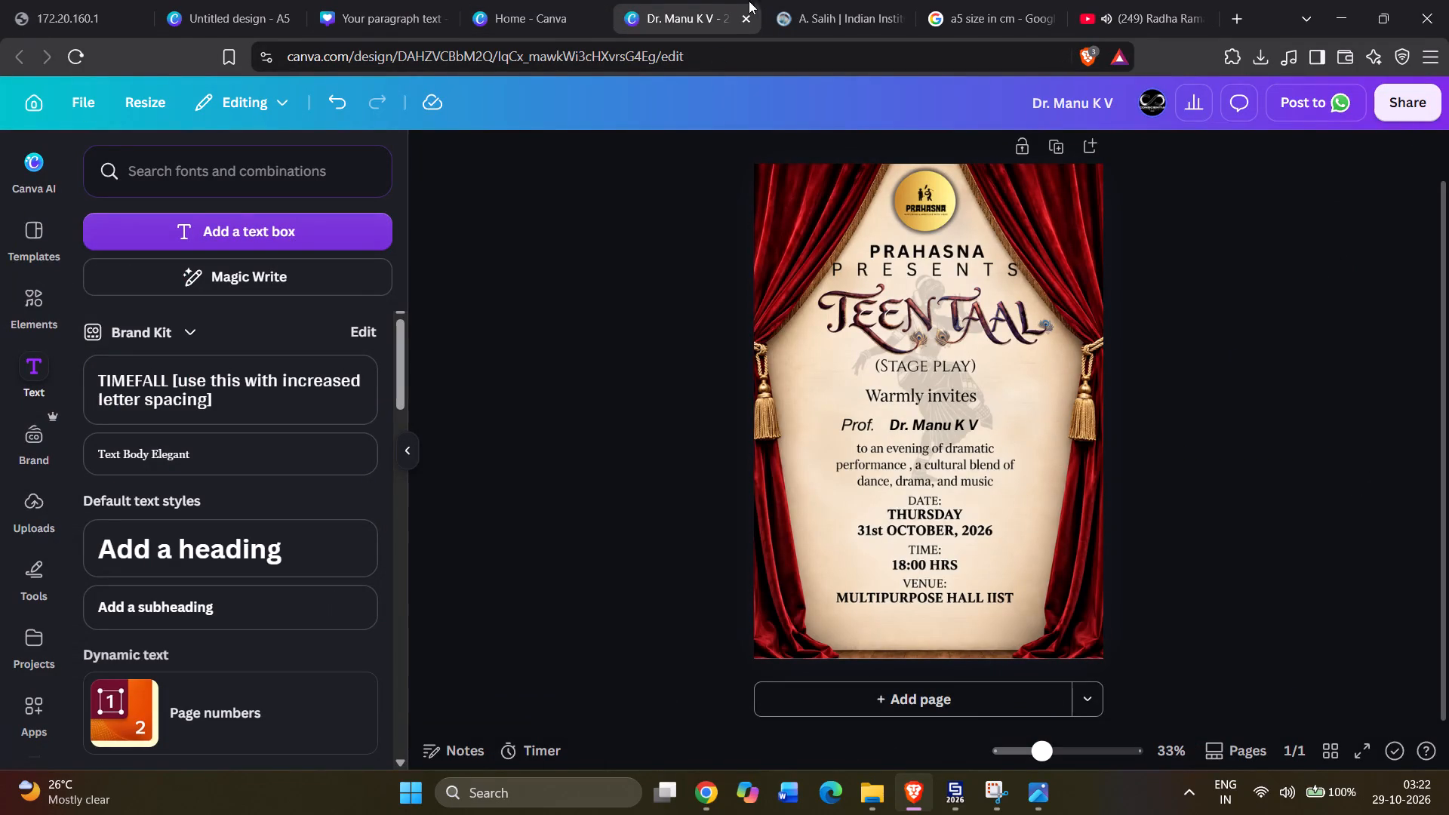
{"action": "left_click", "coordinate": [745, 20]}
{"action": "left_click", "coordinate": [391, 0]}
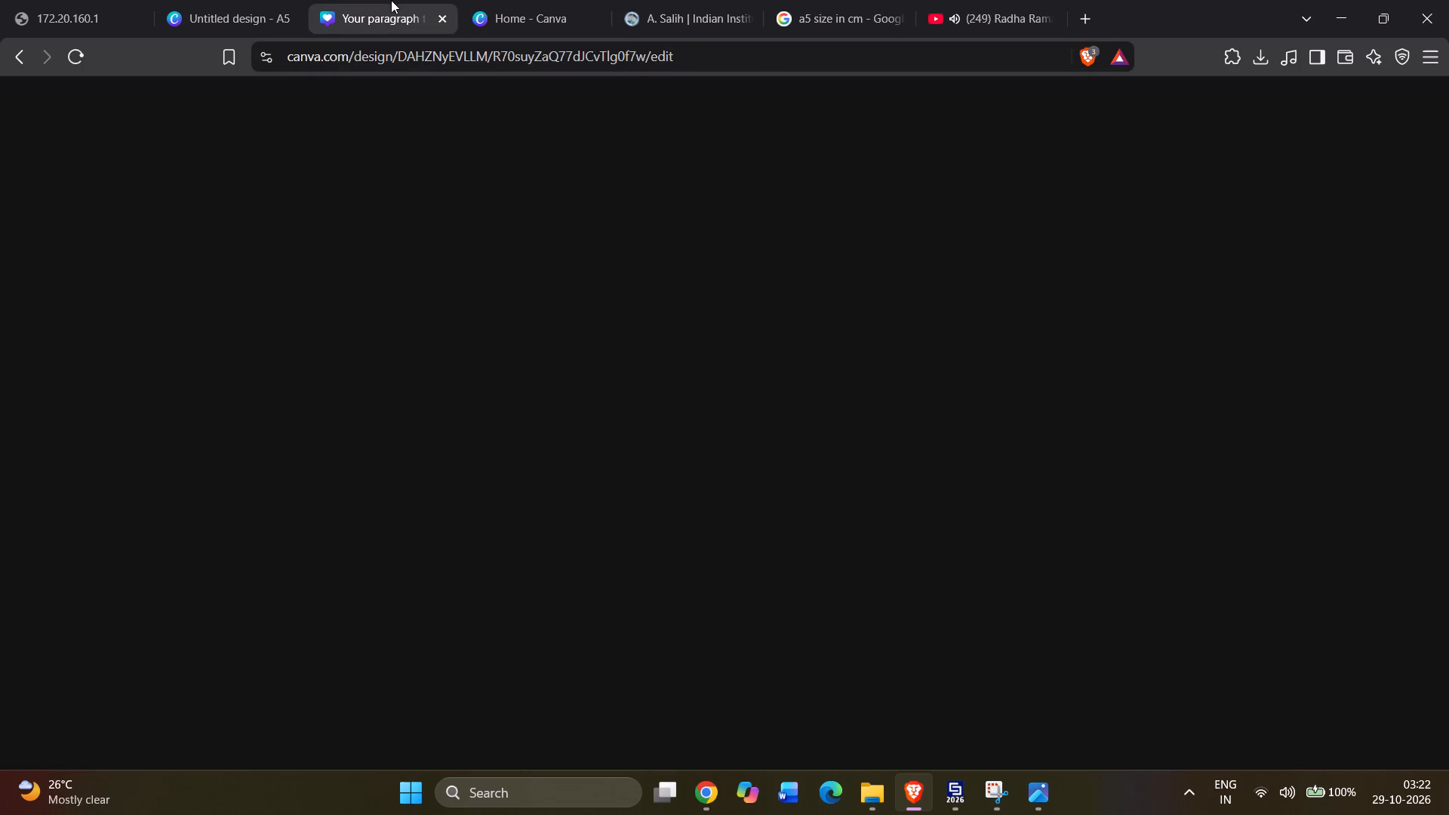
{"action": "left_click", "coordinate": [1281, 326]}
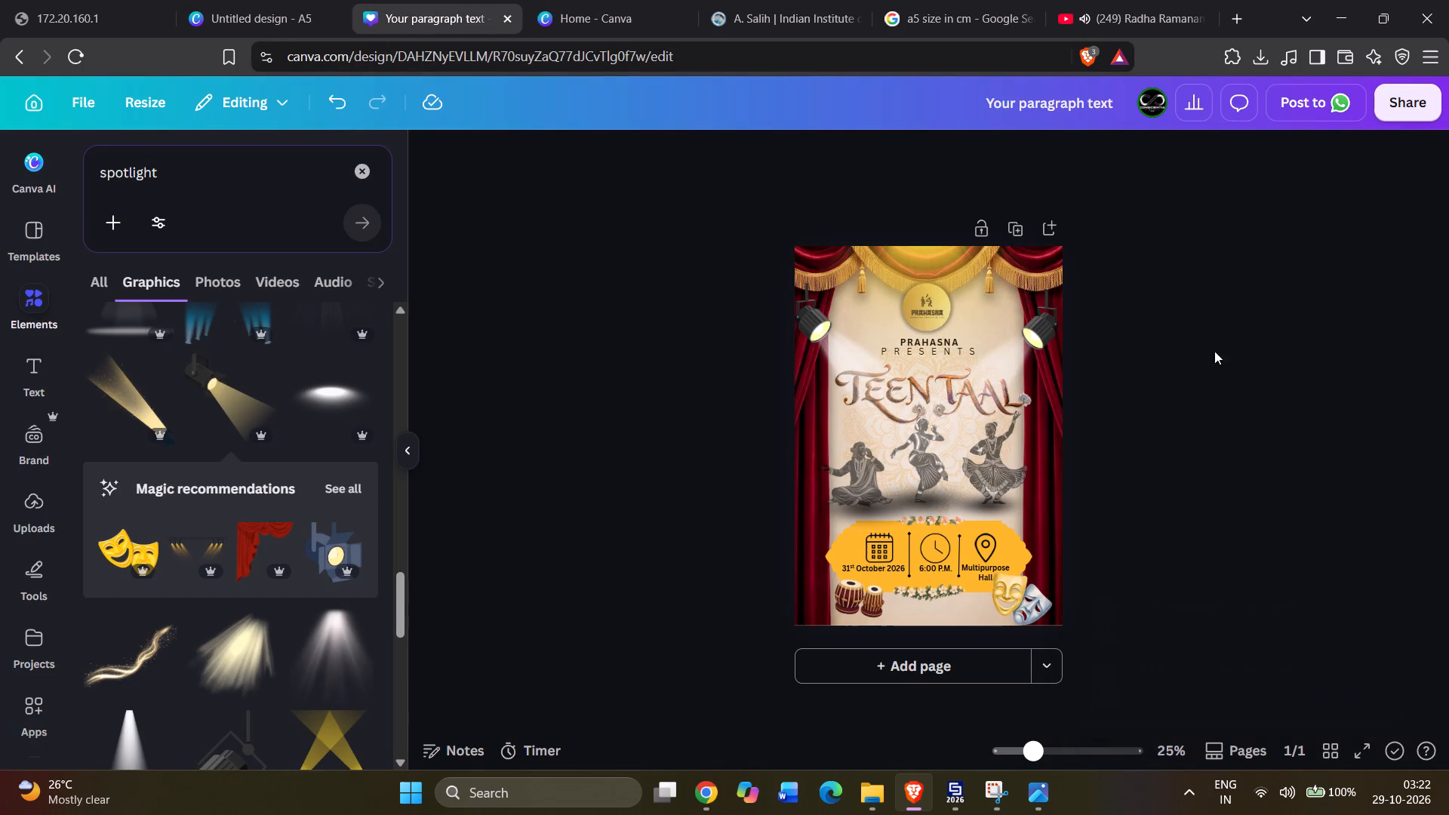
Nudge the light beam of the right-hand spotlight slightly to the right over the Teen Taal title.
{"action": "left_click", "coordinate": [951, 411]}
{"action": "left_click_drag", "start_coordinate": [947, 394], "coordinate": [952, 389]}
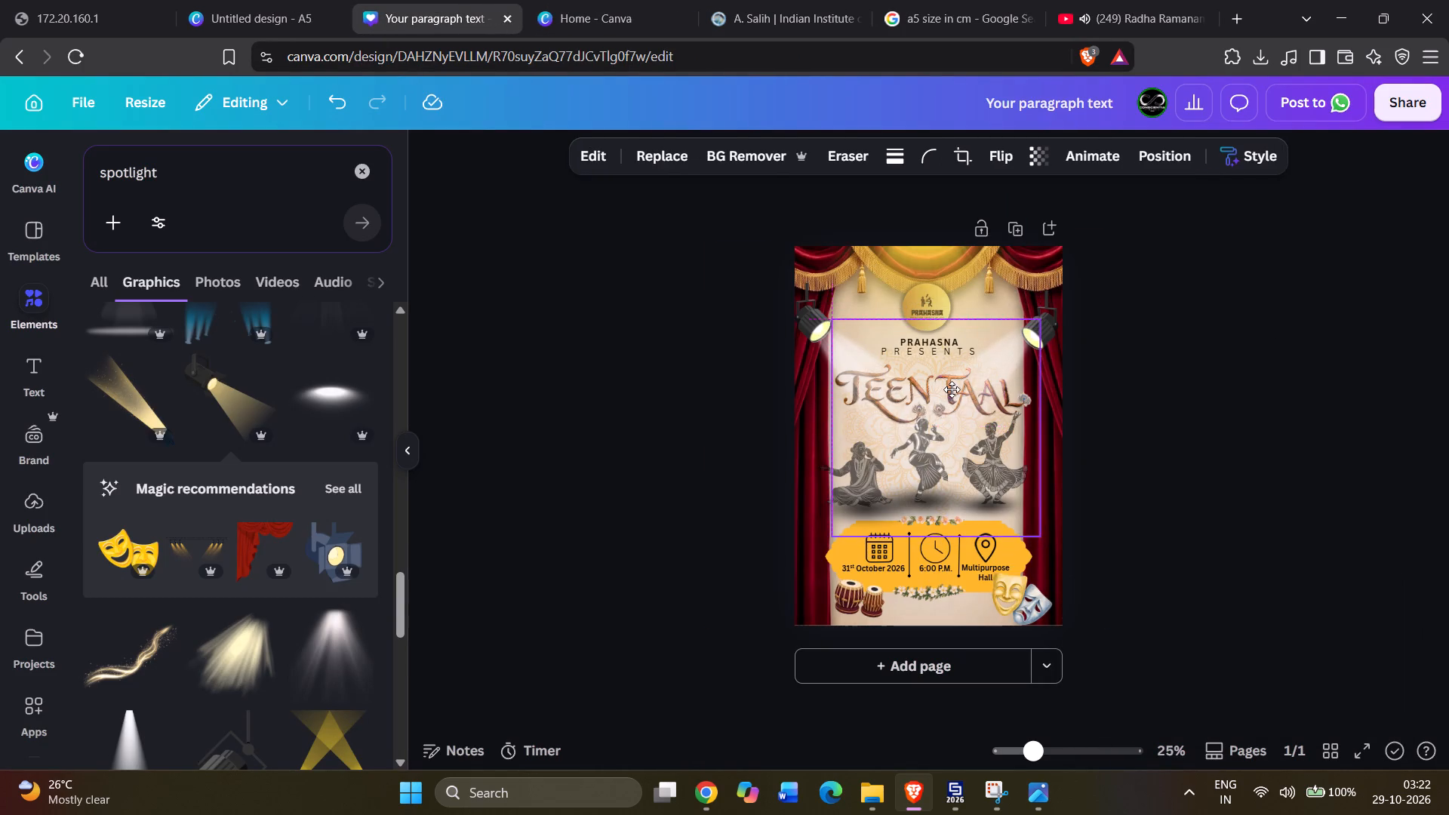
{"action": "left_click_drag", "start_coordinate": [952, 389], "coordinate": [958, 388]}
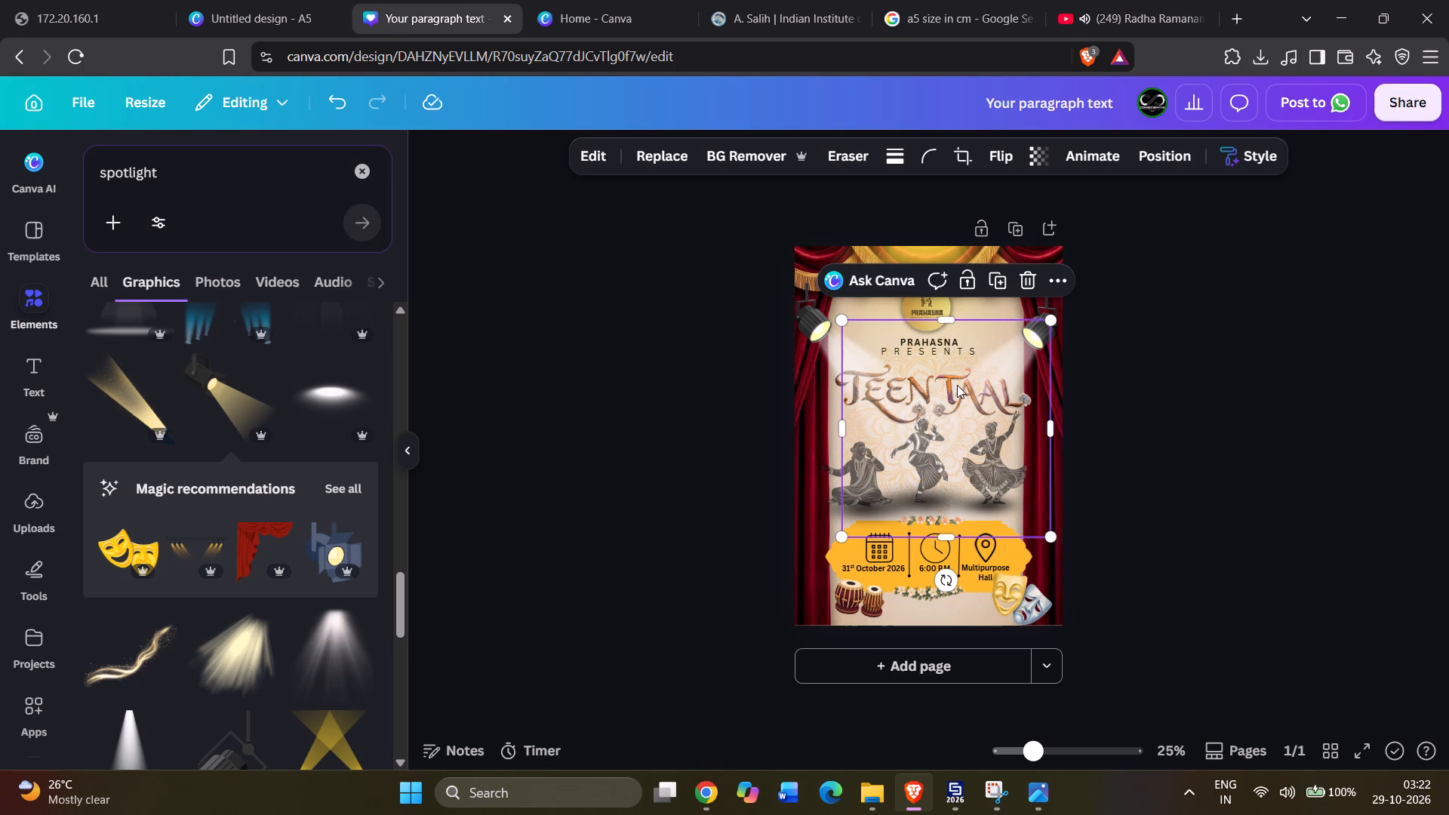
{"action": "left_click", "coordinate": [1254, 299]}
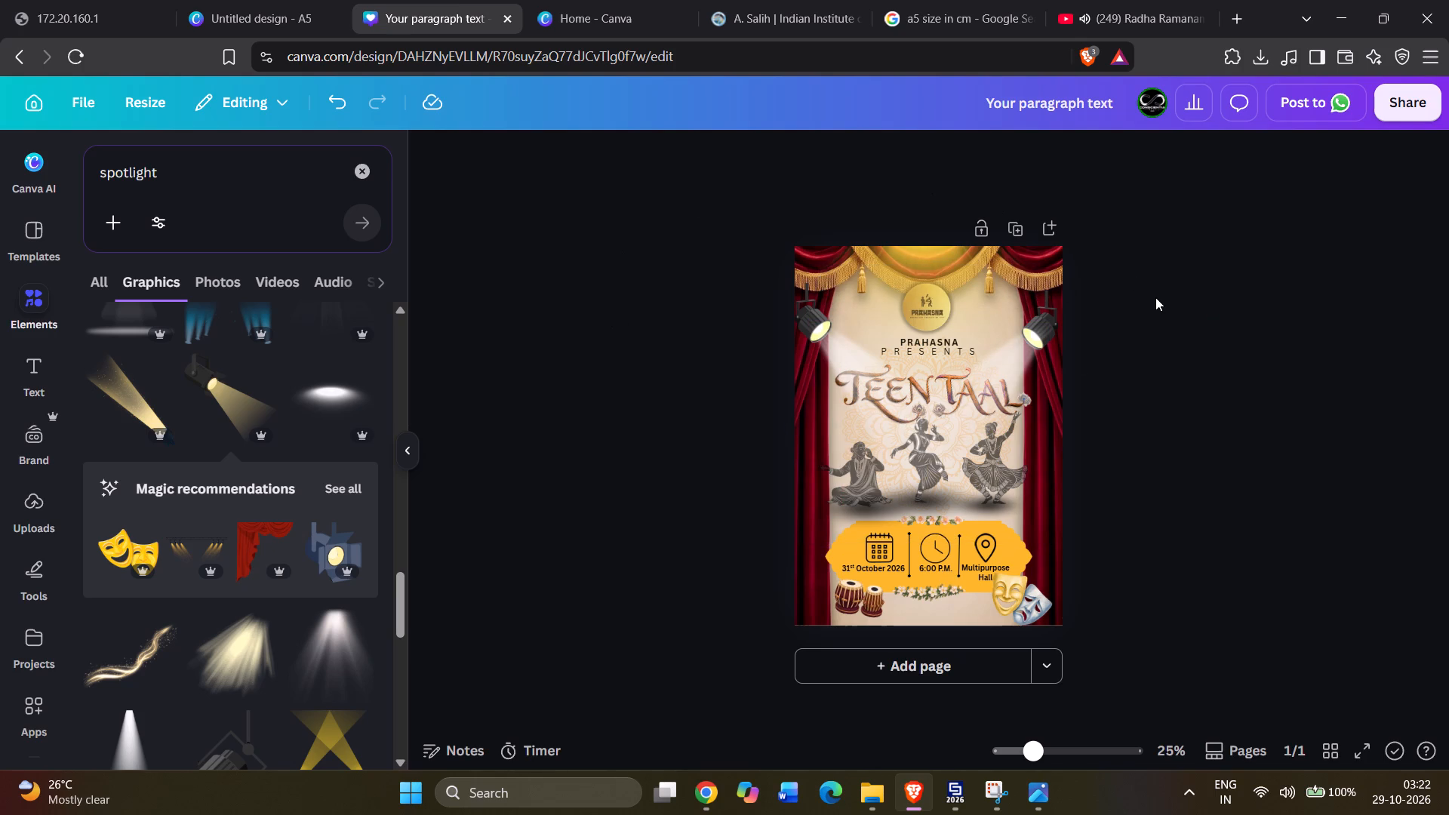
Select the two light beams and the two black stage spotlights together as the poster's top four layers.
{"action": "key", "text": "alt+1"}
{"action": "left_click", "coordinate": [263, 321]}
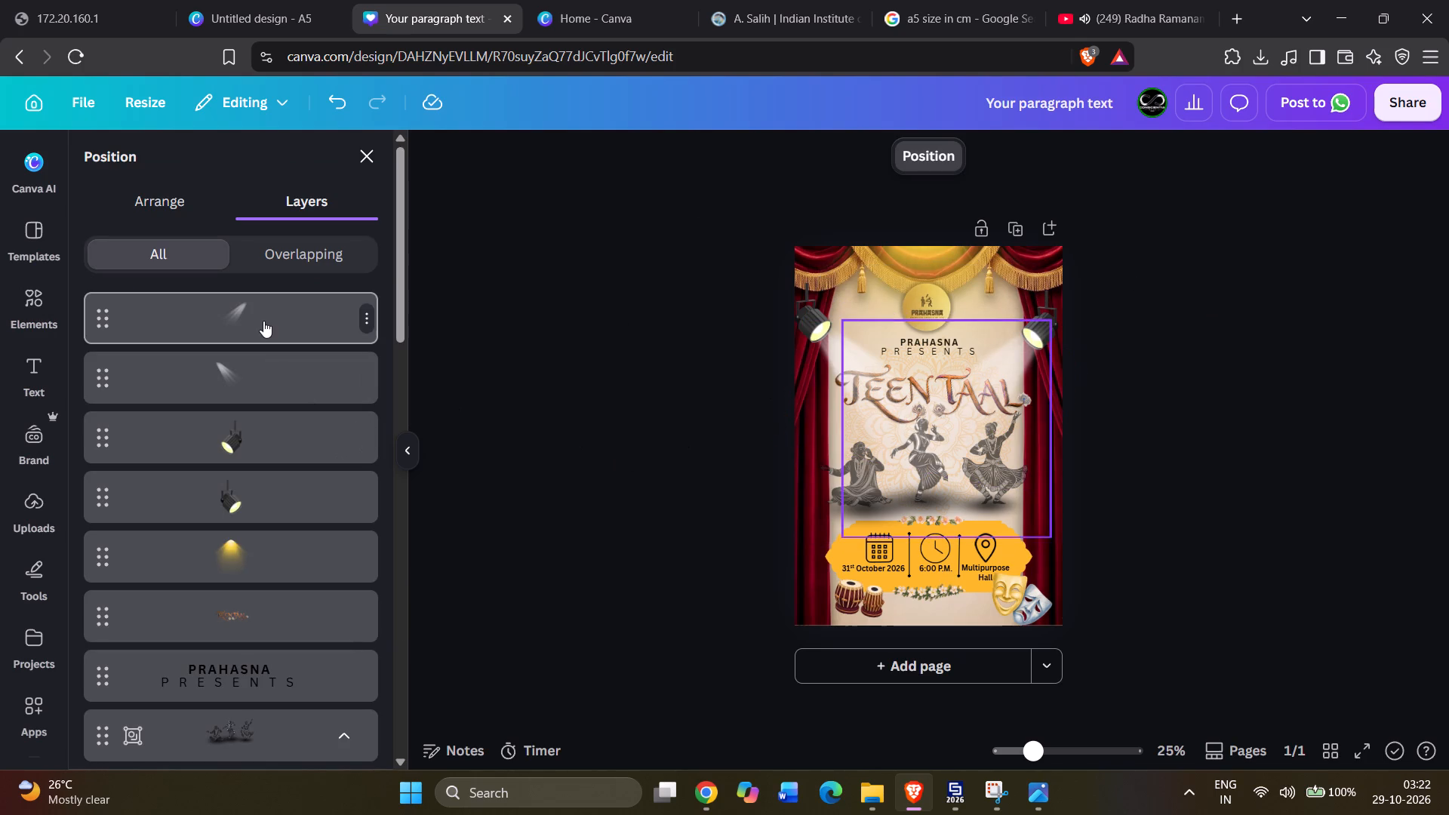
{"action": "left_click", "coordinate": [278, 370], "text": "shift"}
{"action": "left_click", "coordinate": [281, 434], "text": "shift"}
{"action": "left_click", "coordinate": [269, 484], "text": "shift"}
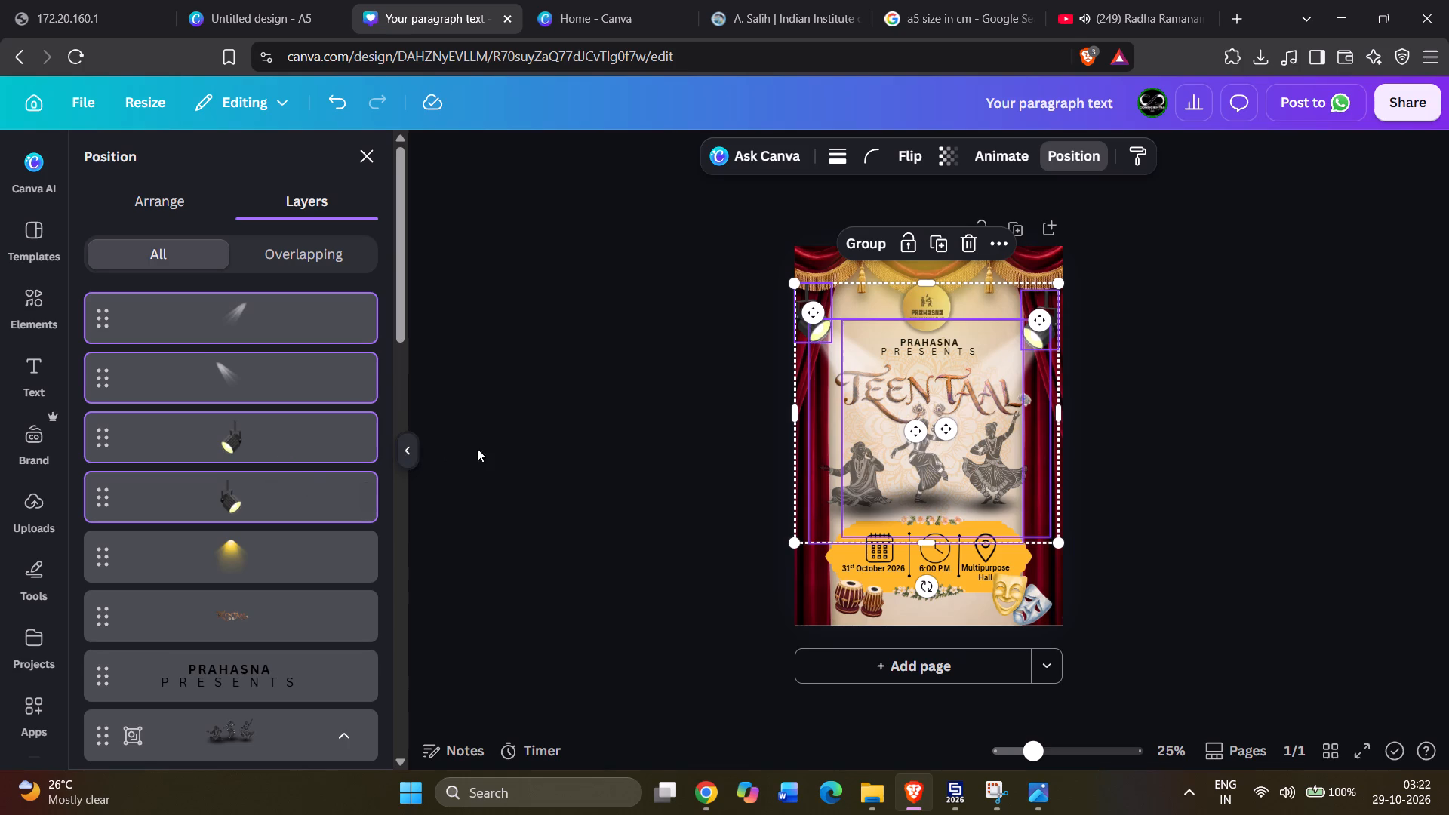
Group the four selected spotlight and beam elements and move the group up so the lamps sit in the poster's top corners.
{"action": "right_click", "coordinate": [921, 371]}
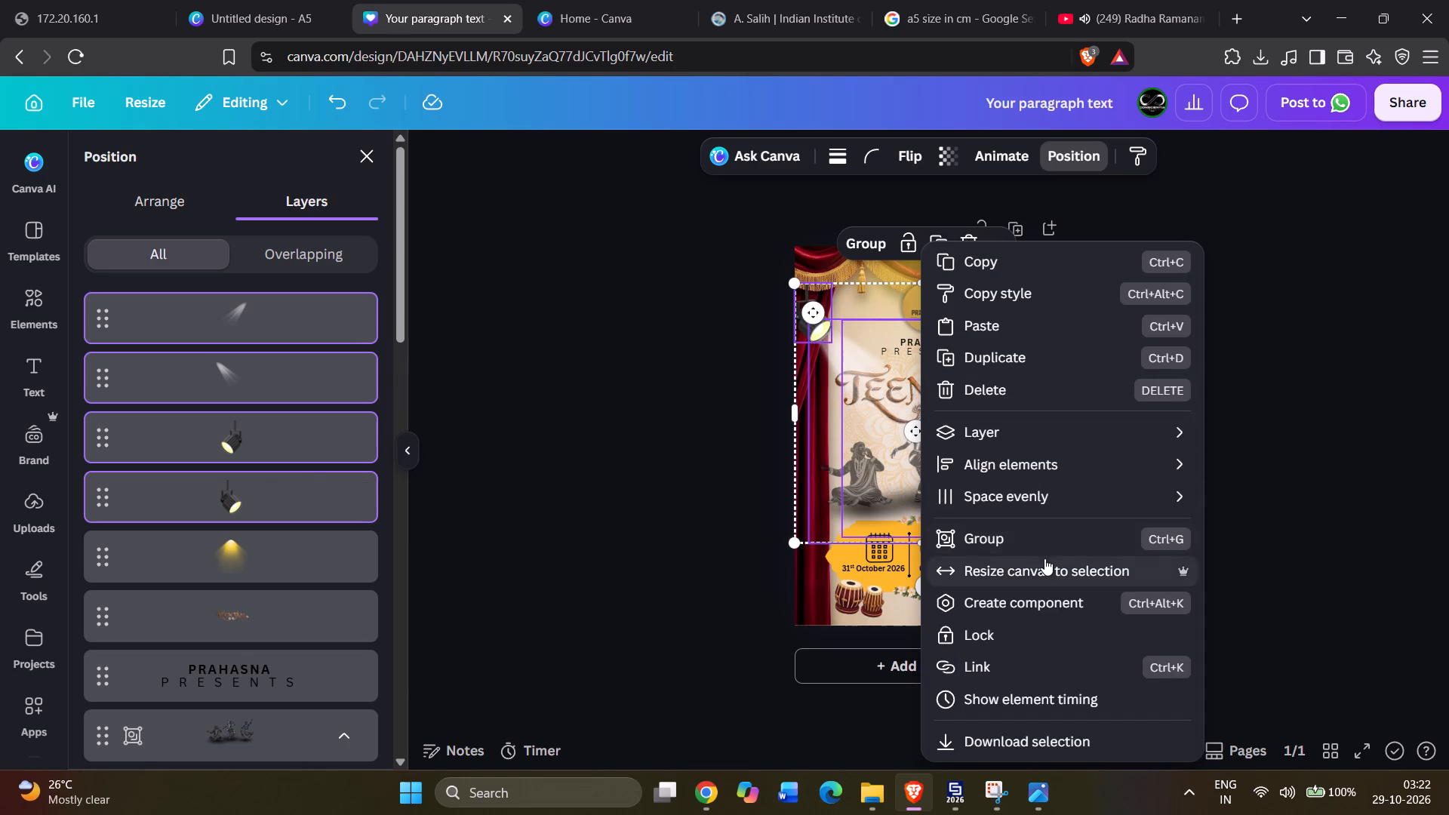
{"action": "left_click", "coordinate": [1039, 547]}
{"action": "left_click_drag", "start_coordinate": [971, 445], "coordinate": [964, 386]}
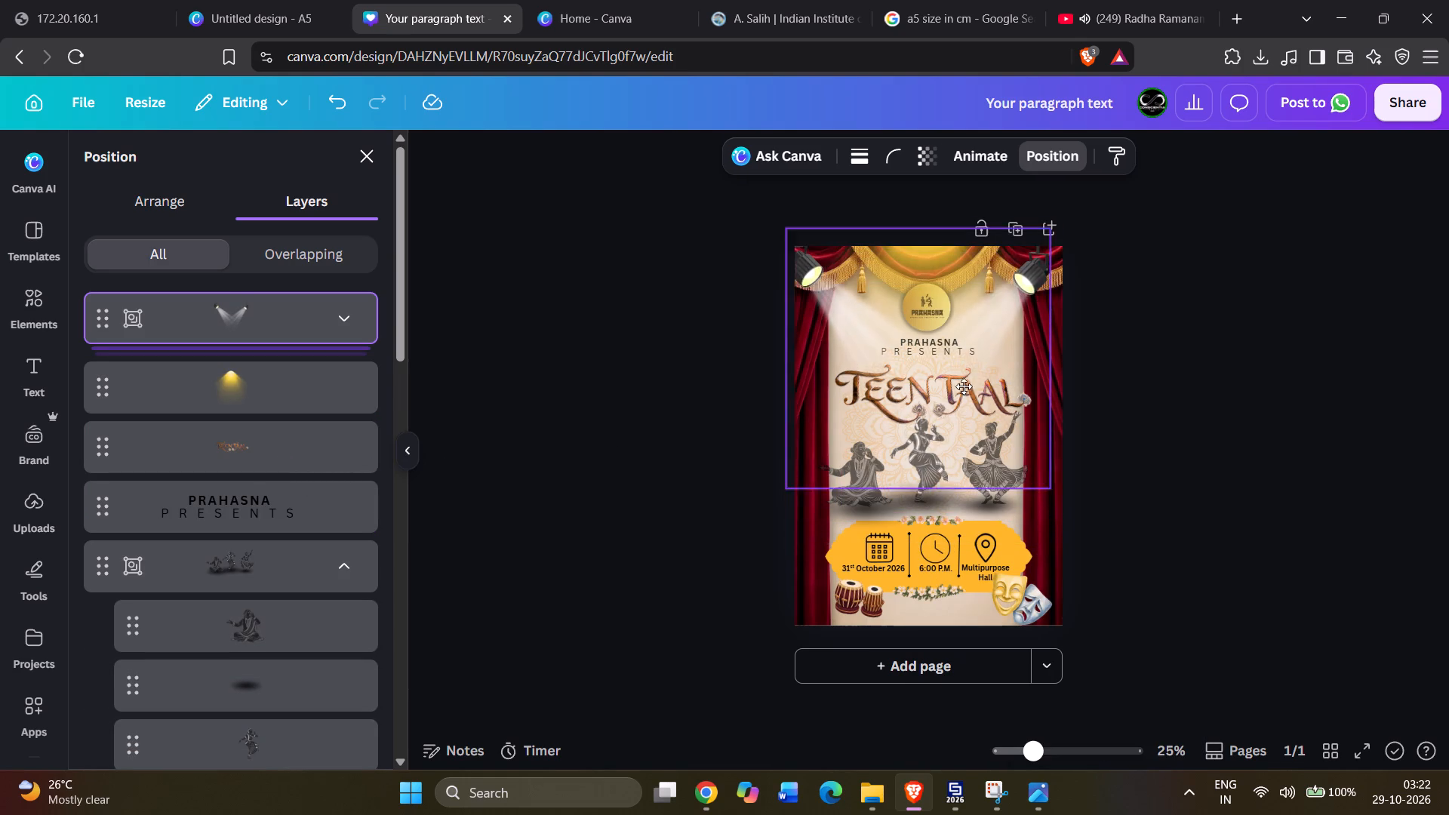
{"action": "left_click_drag", "start_coordinate": [964, 386], "coordinate": [968, 373]}
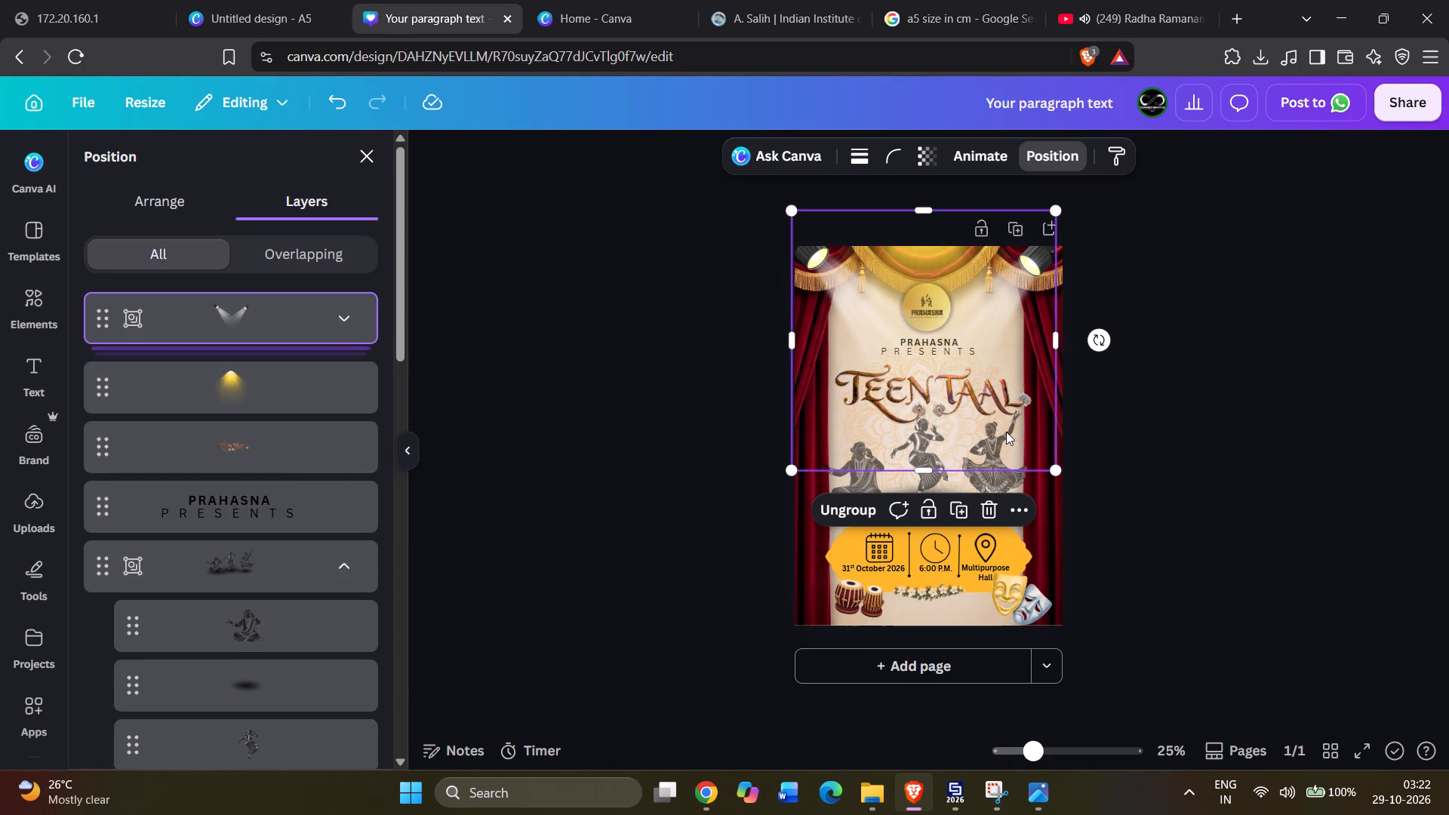
{"action": "left_click", "coordinate": [1170, 438]}
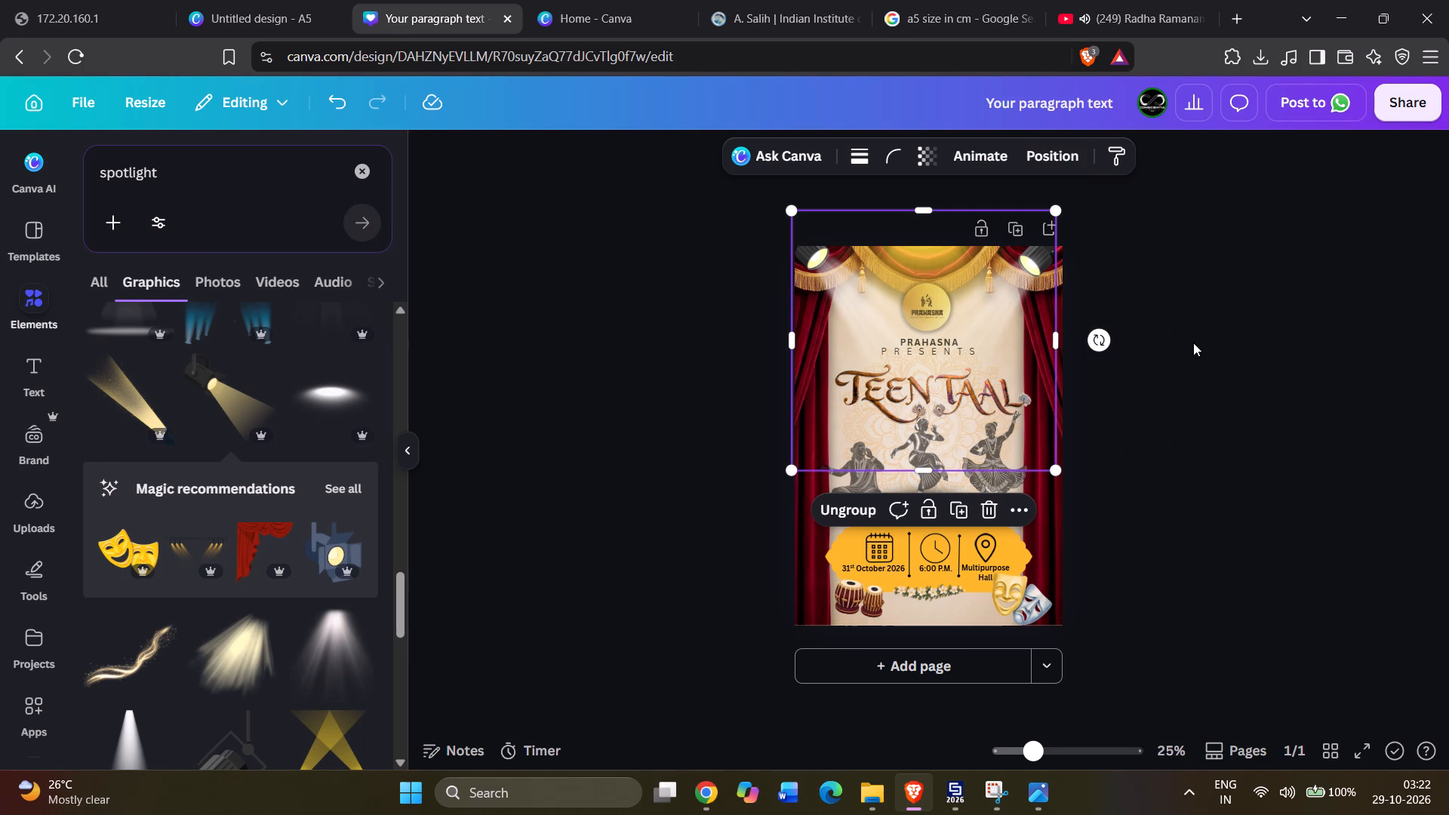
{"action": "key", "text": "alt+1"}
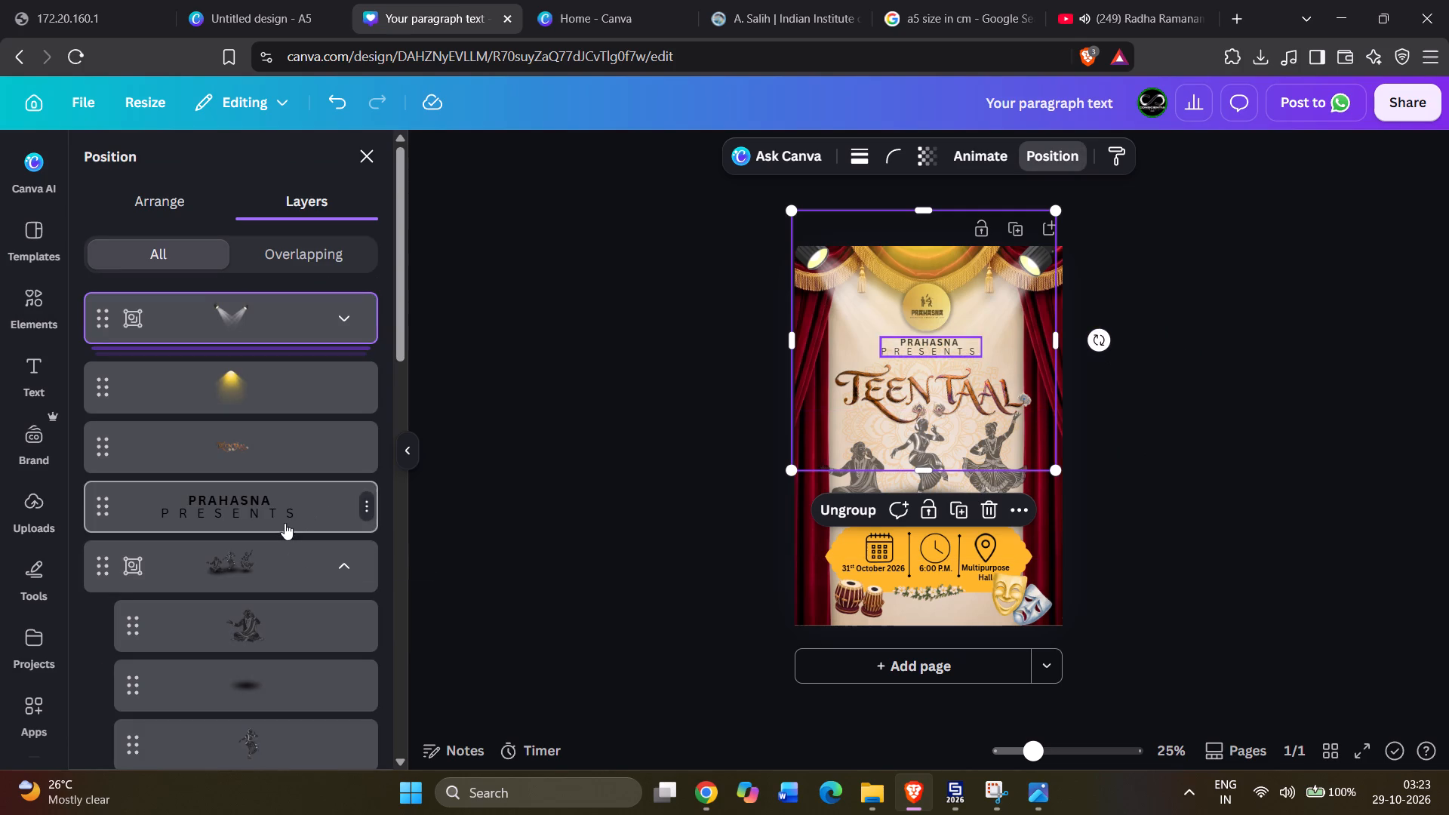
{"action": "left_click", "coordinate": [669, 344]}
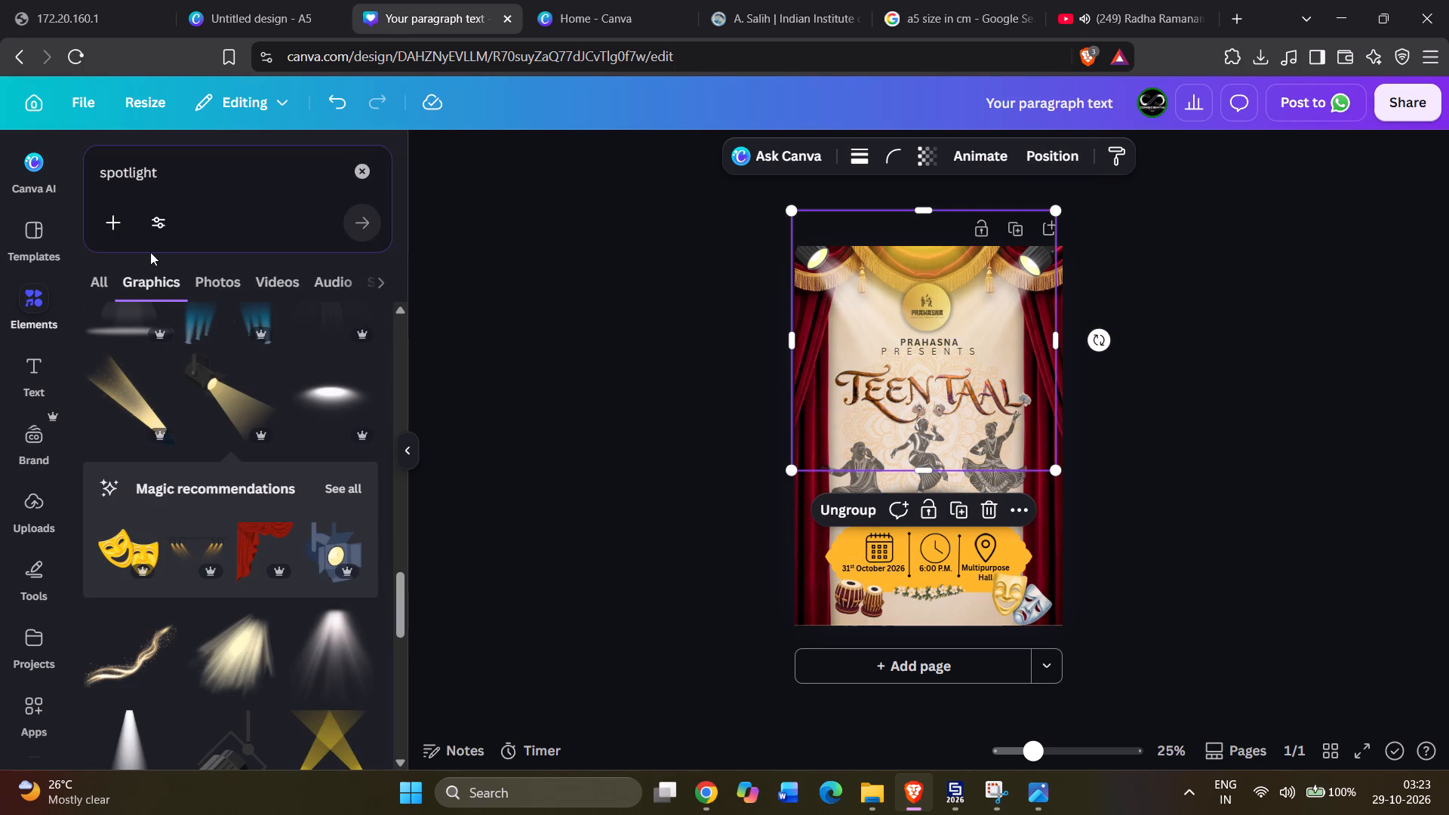
Add a text box to the poster reading "stage Play".
{"action": "left_click", "coordinate": [36, 365]}
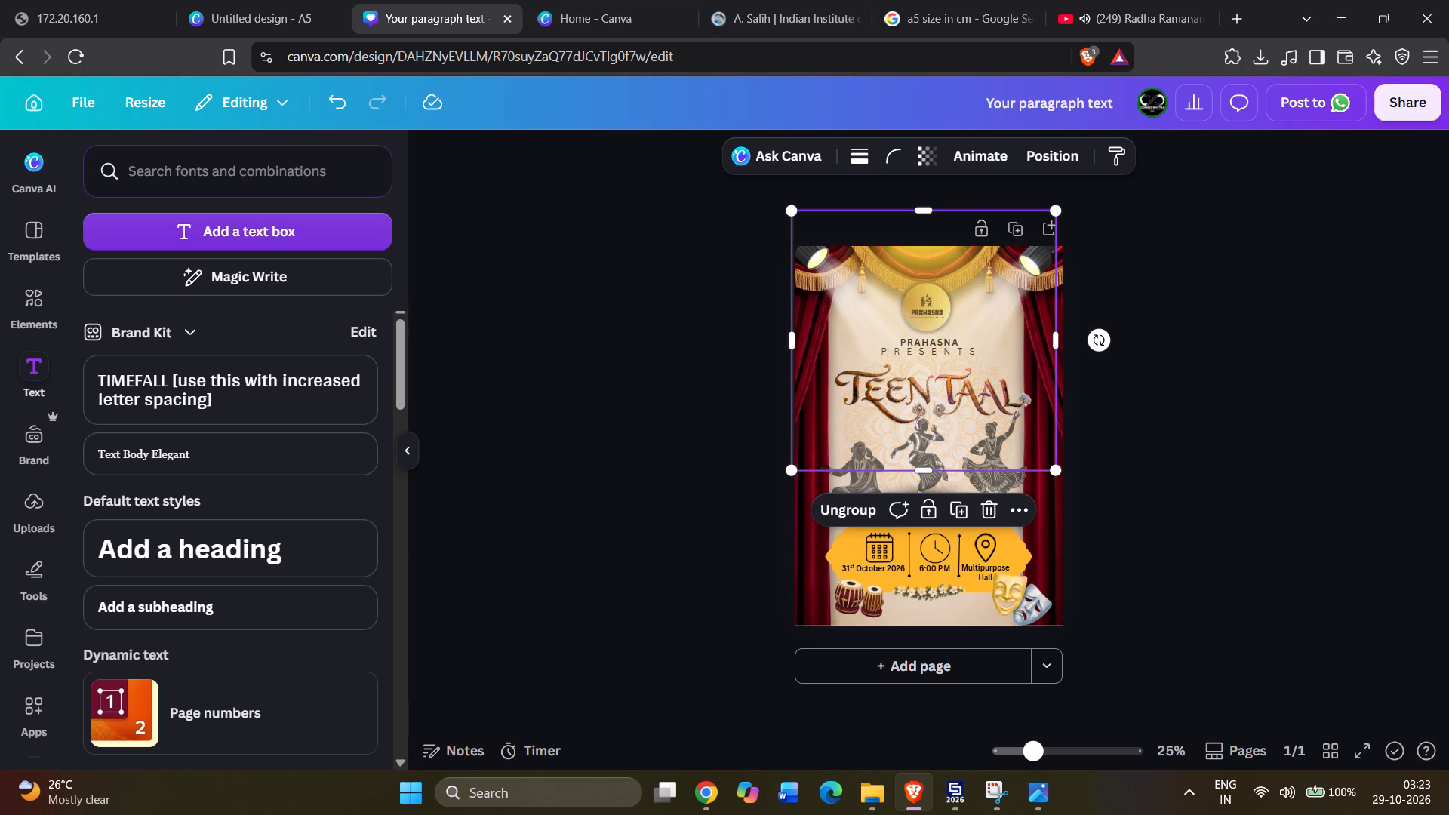
{"action": "left_click", "coordinate": [242, 232]}
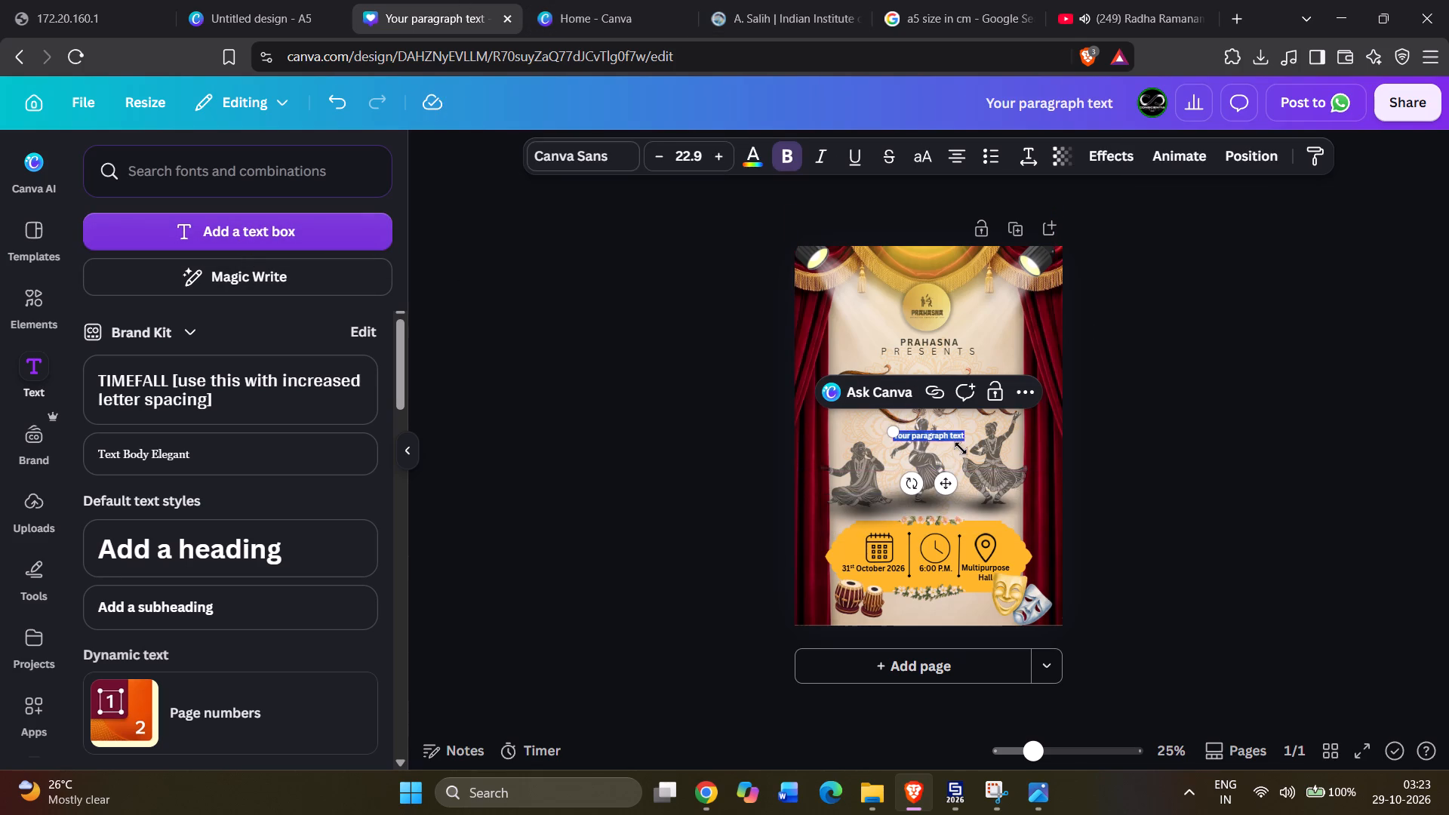
{"action": "key", "text": "BackSpace"}
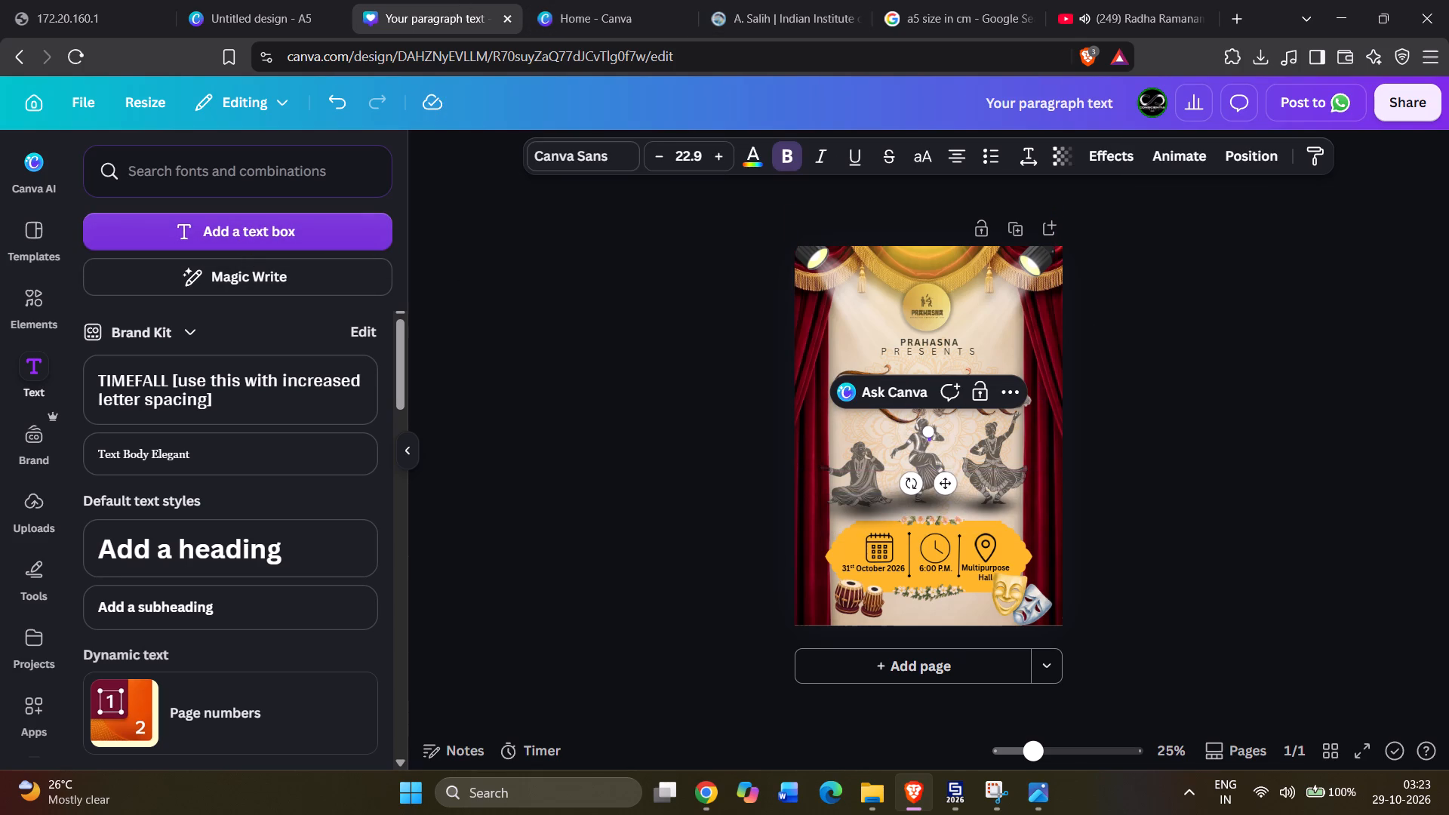
{"action": "key", "text": "BackSpace"}
{"action": "key", "text": "BackSpace"}
{"action": "type", "text": "sta"}
{"action": "type", "text": "ge"}
{"action": "key", "text": "space"}
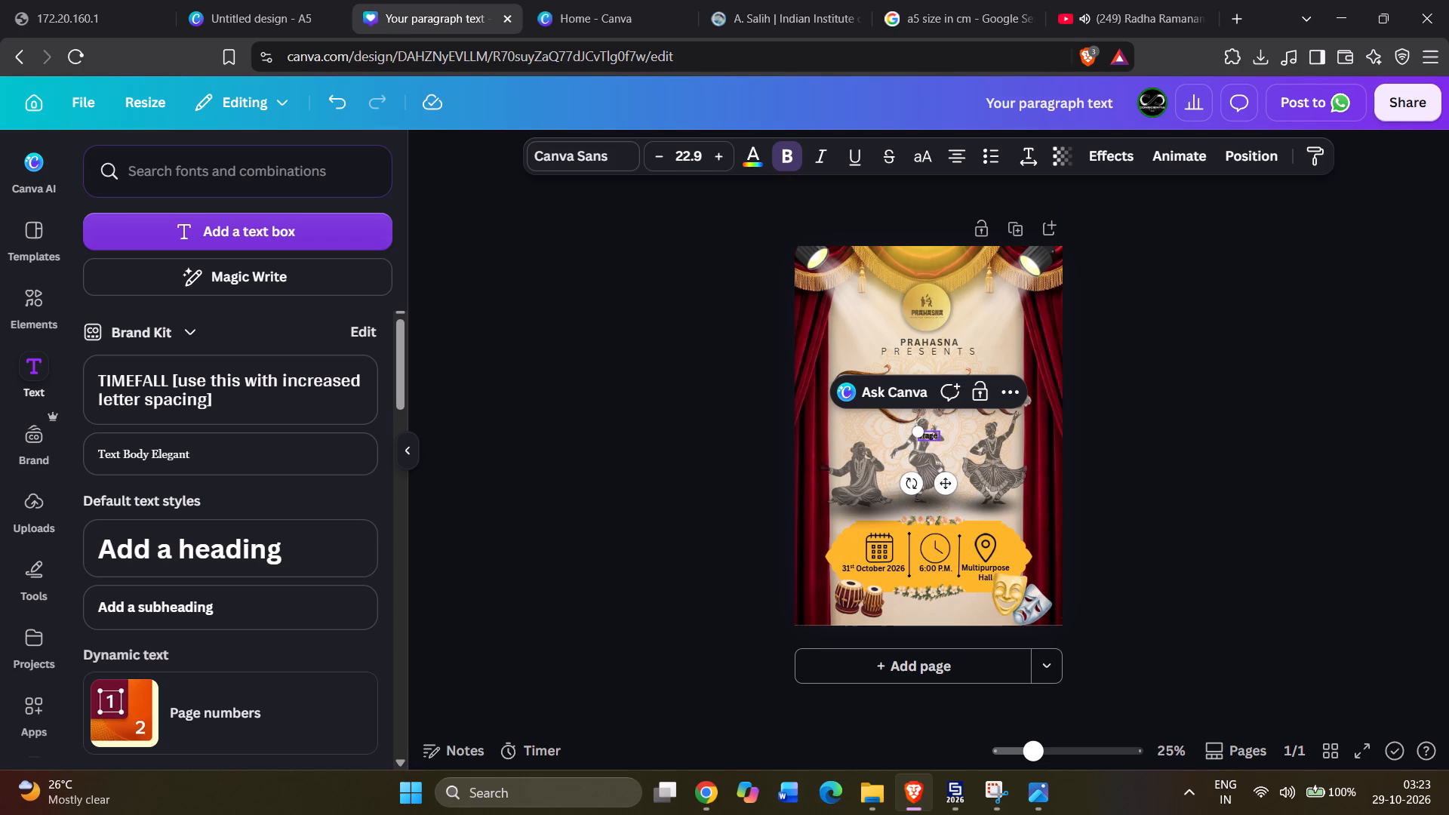
{"action": "type", "text": "Play"}
Enlarge the "stage Play" text to size 87 and place it just below the TEEN TAAL title.
{"action": "left_click_drag", "start_coordinate": [909, 427], "coordinate": [814, 378]}
{"action": "left_click_drag", "start_coordinate": [894, 485], "coordinate": [907, 483]}
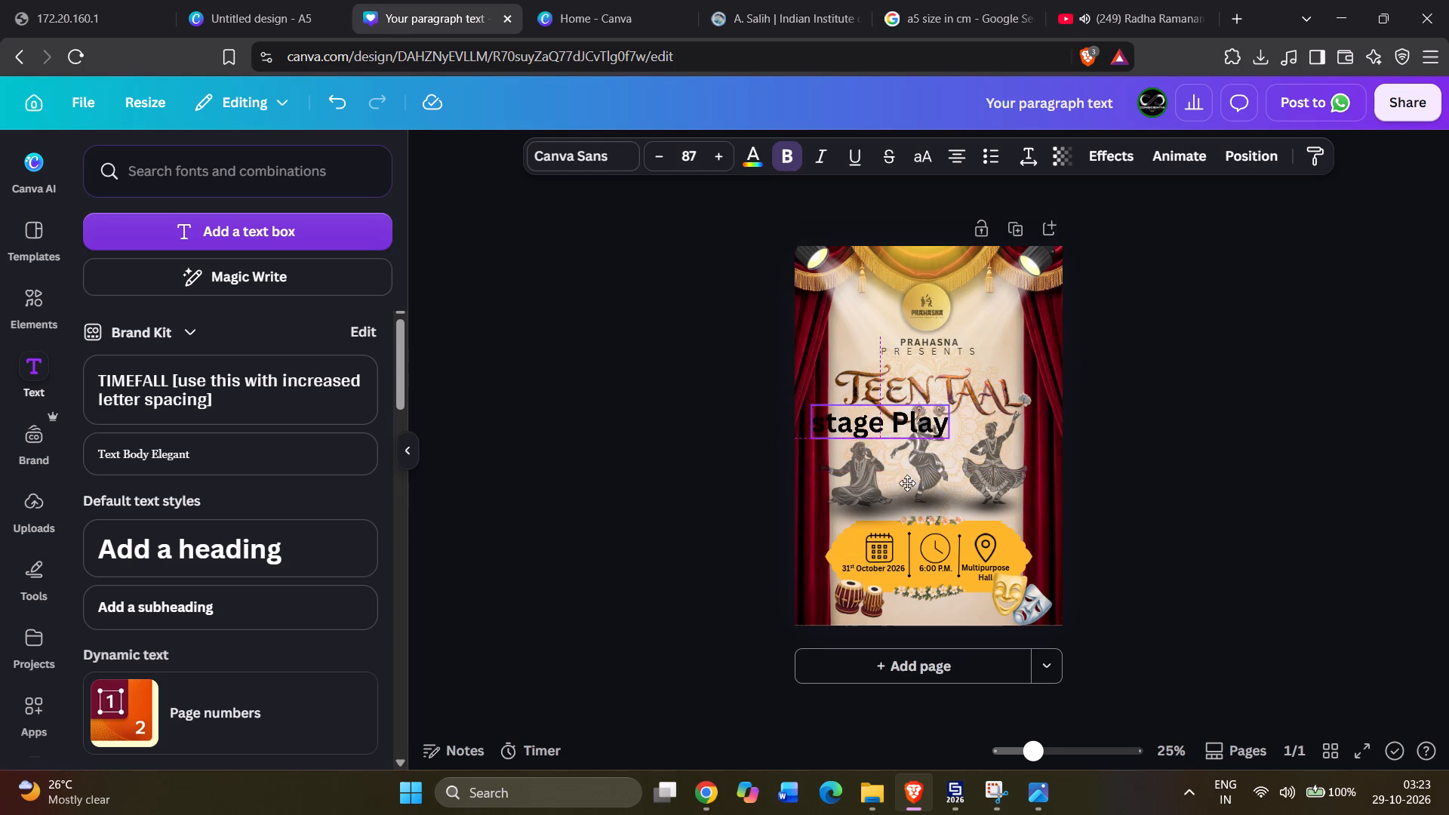
{"action": "left_click_drag", "start_coordinate": [907, 483], "coordinate": [947, 489]}
Enclose the subtitle in parentheses so it reads "(stage Play)".
{"action": "left_click", "coordinate": [878, 422]}
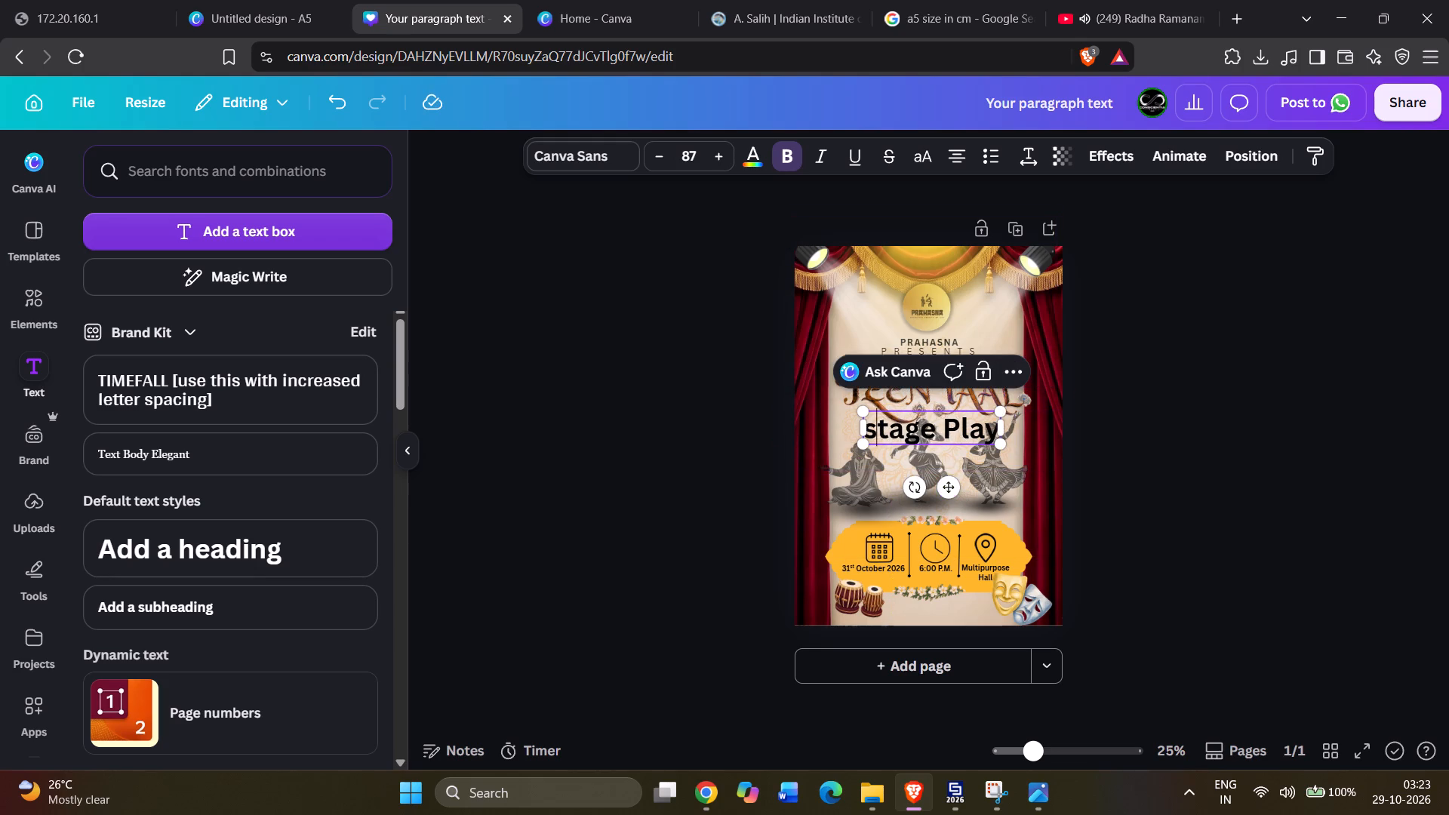
{"action": "key", "text": "Left"}
{"action": "key", "text": "Left"}
{"action": "key", "text": "shift+parenleft"}
{"action": "key", "text": "Right"}
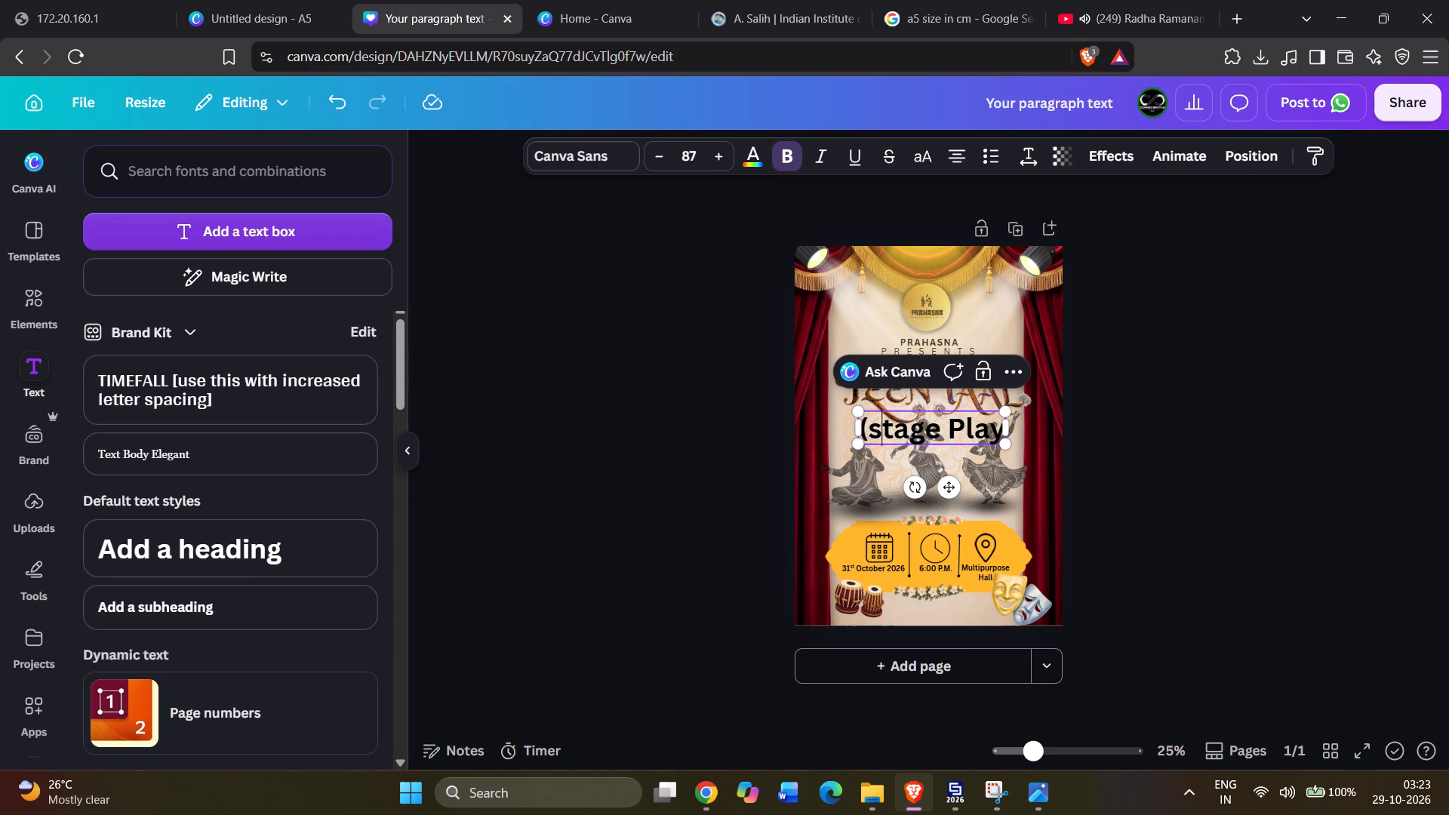
{"action": "key", "text": "Right"}
{"action": "key", "text": "Right"}
{"action": "key", "text": "Right"}
{"action": "key", "text": "Right"}
{"action": "key", "text": "Right"}
{"action": "key", "text": "Right"}
{"action": "key", "text": "Right"}
{"action": "key", "text": "Right"}
{"action": "key", "text": "Right"}
{"action": "key", "text": "shift+parenright"}
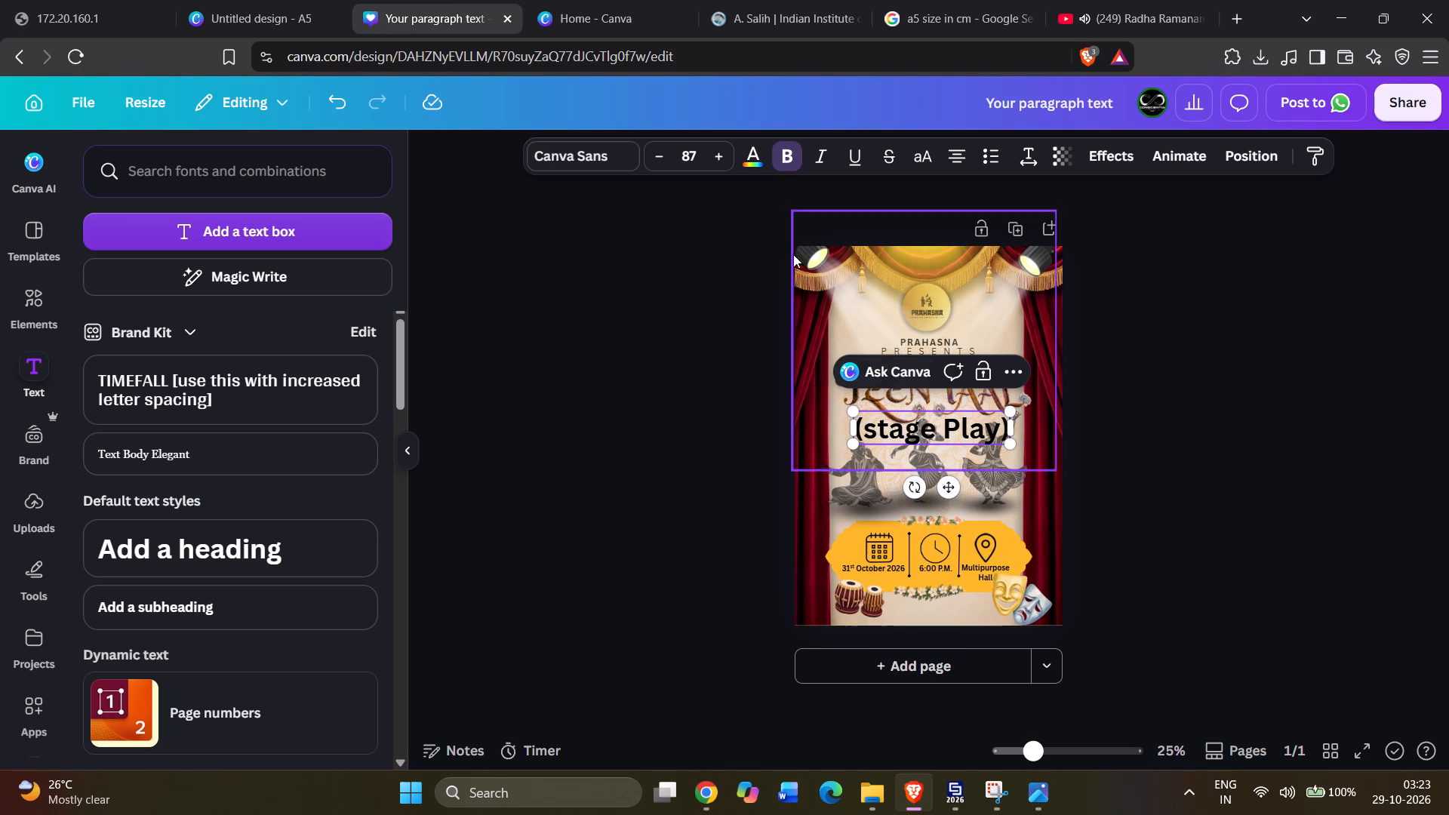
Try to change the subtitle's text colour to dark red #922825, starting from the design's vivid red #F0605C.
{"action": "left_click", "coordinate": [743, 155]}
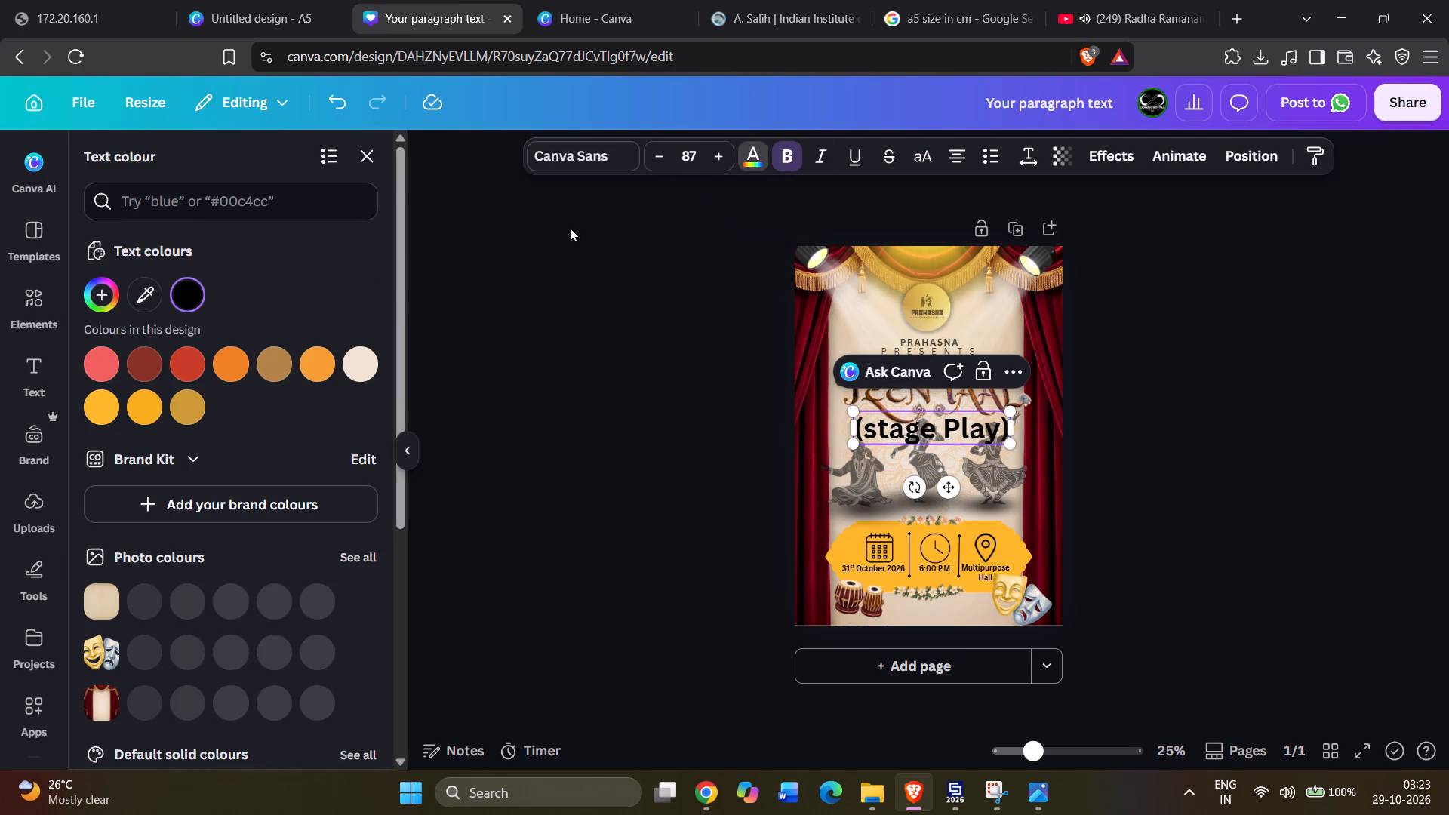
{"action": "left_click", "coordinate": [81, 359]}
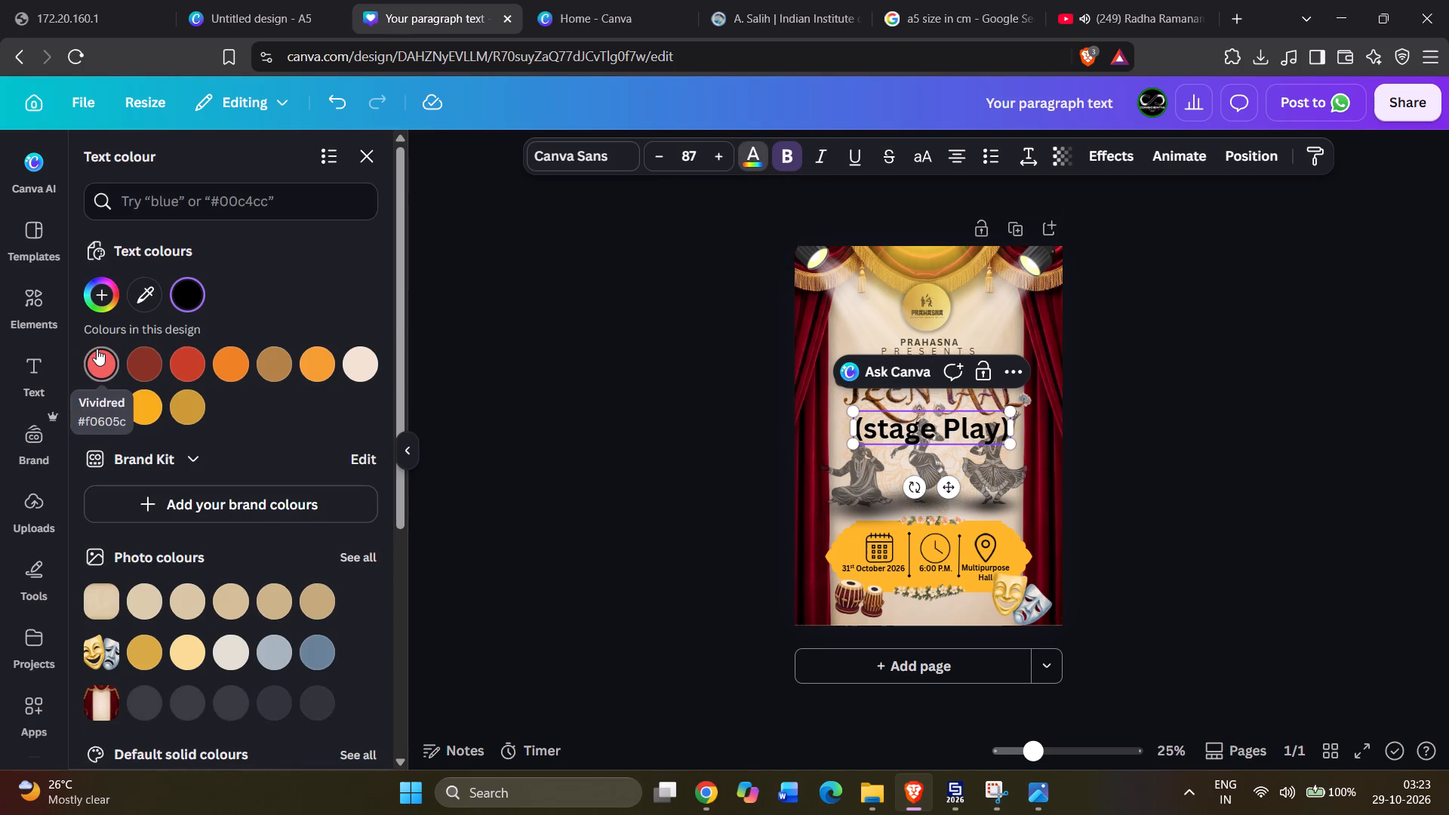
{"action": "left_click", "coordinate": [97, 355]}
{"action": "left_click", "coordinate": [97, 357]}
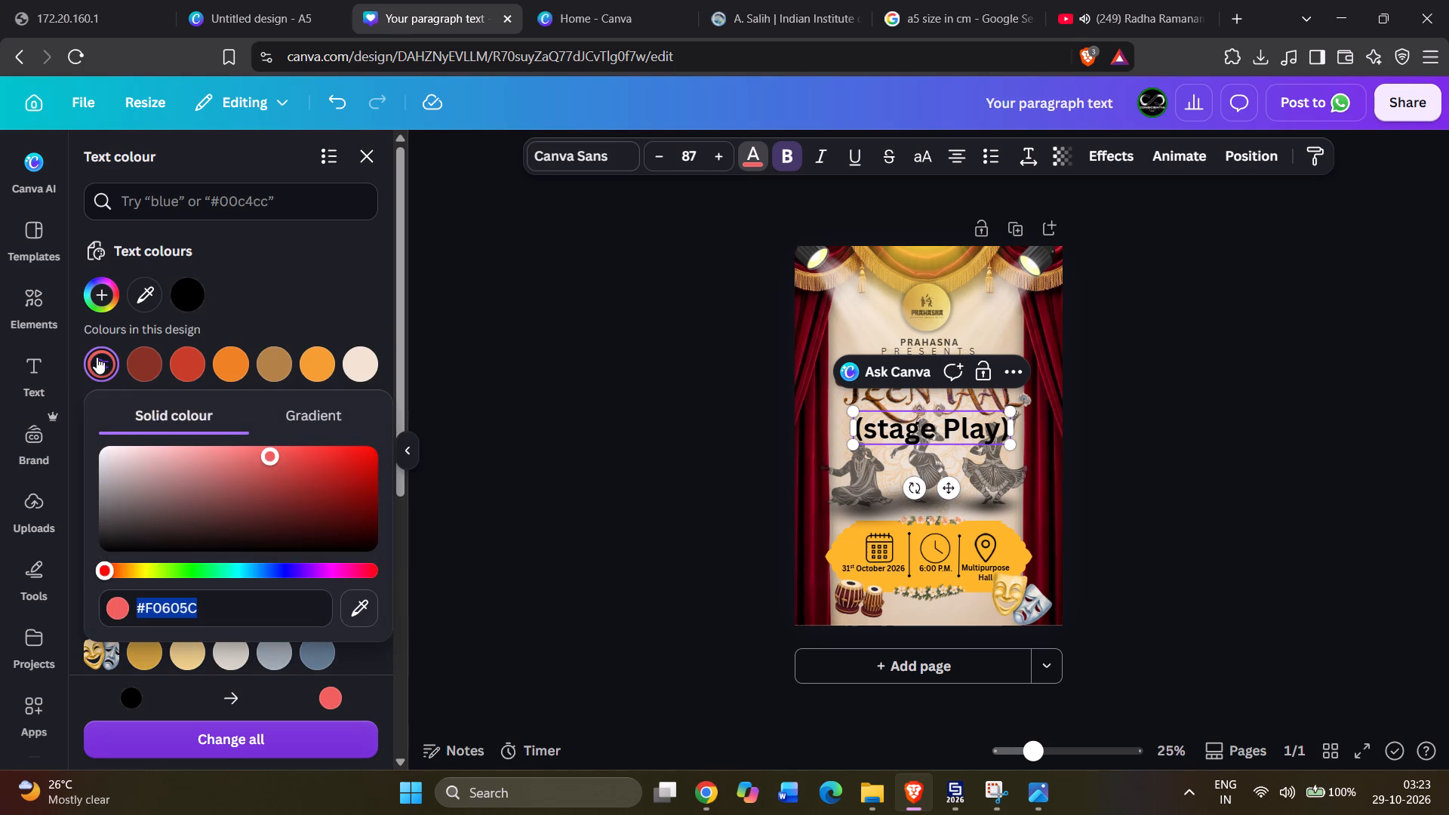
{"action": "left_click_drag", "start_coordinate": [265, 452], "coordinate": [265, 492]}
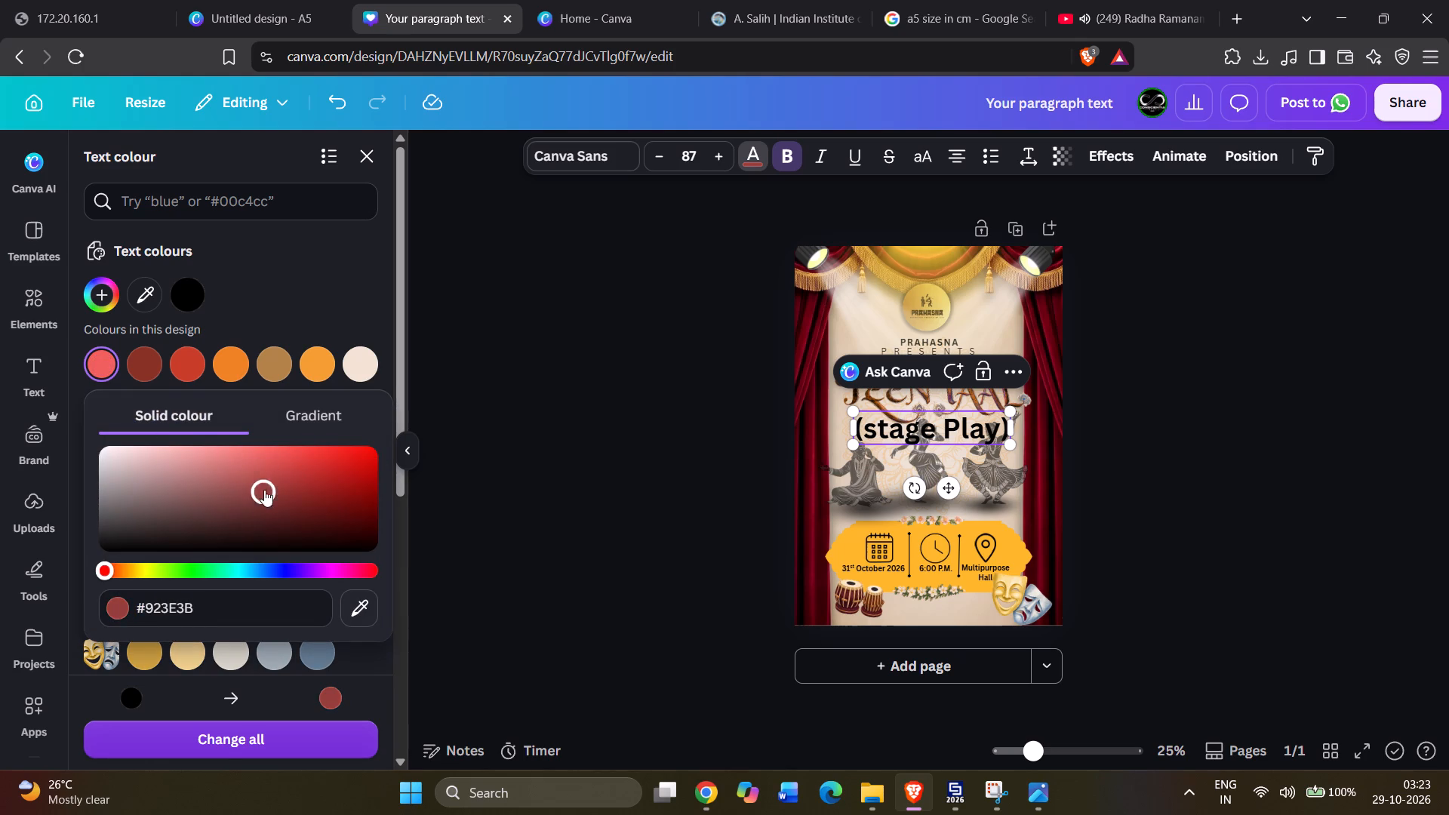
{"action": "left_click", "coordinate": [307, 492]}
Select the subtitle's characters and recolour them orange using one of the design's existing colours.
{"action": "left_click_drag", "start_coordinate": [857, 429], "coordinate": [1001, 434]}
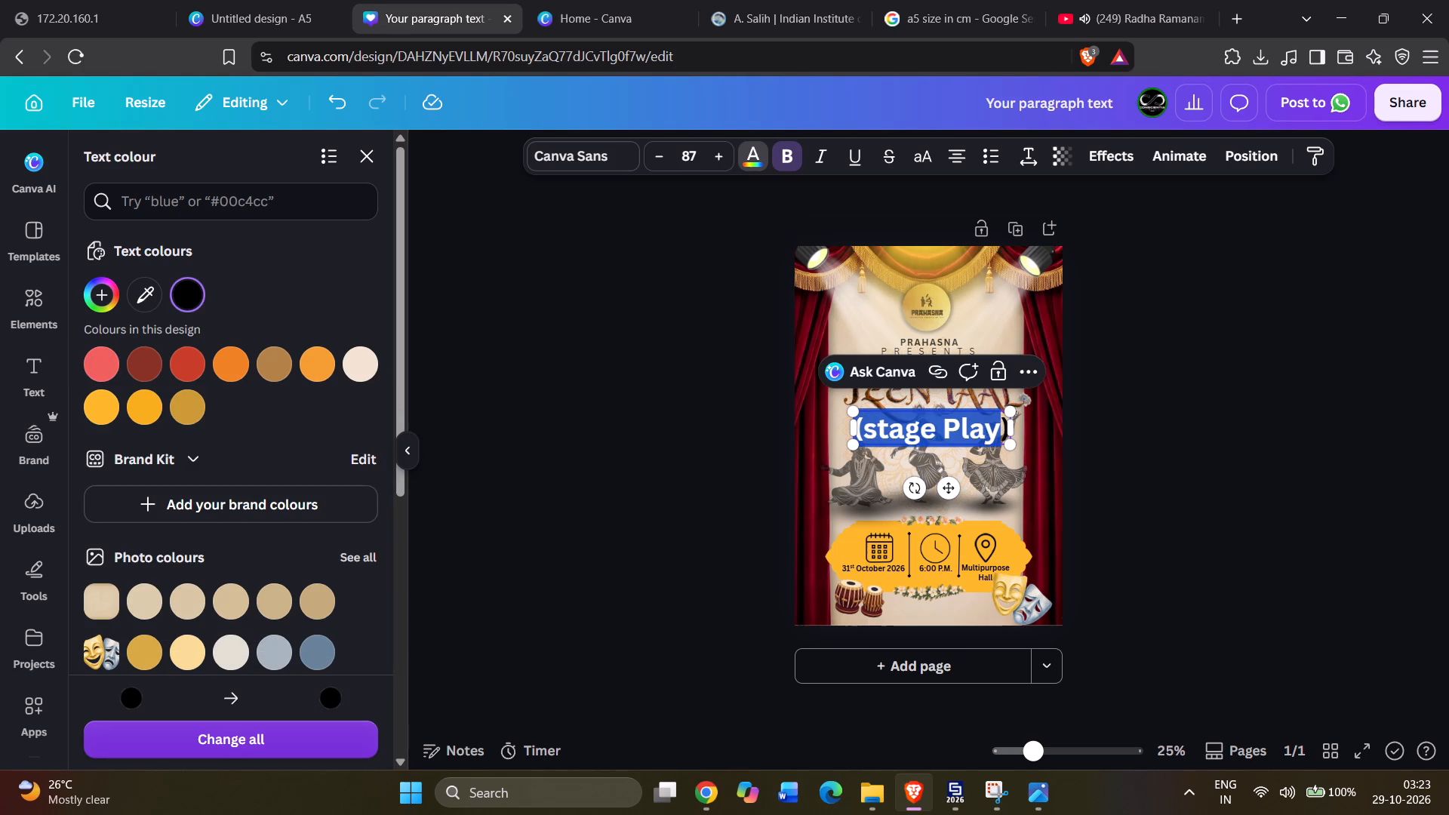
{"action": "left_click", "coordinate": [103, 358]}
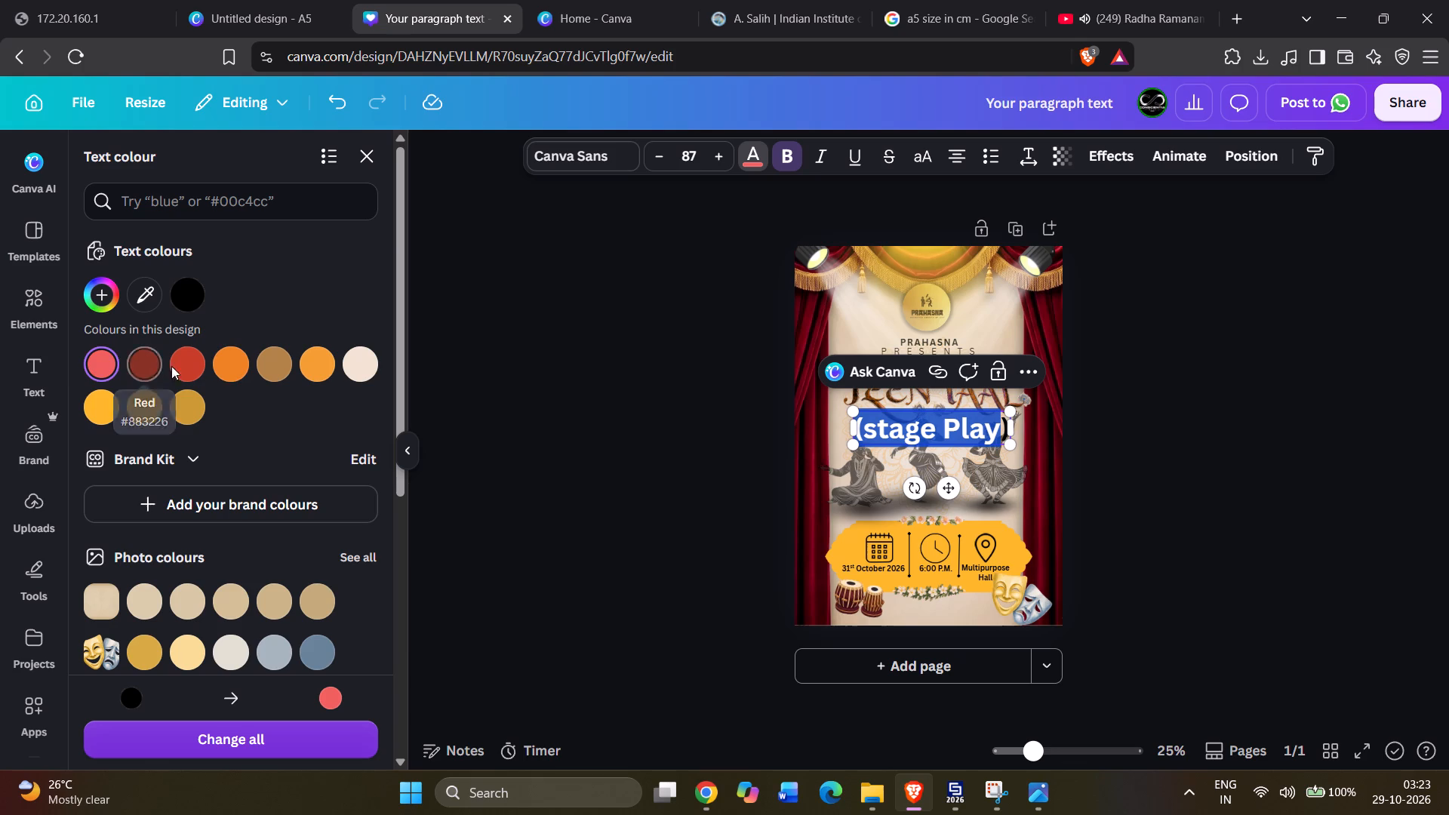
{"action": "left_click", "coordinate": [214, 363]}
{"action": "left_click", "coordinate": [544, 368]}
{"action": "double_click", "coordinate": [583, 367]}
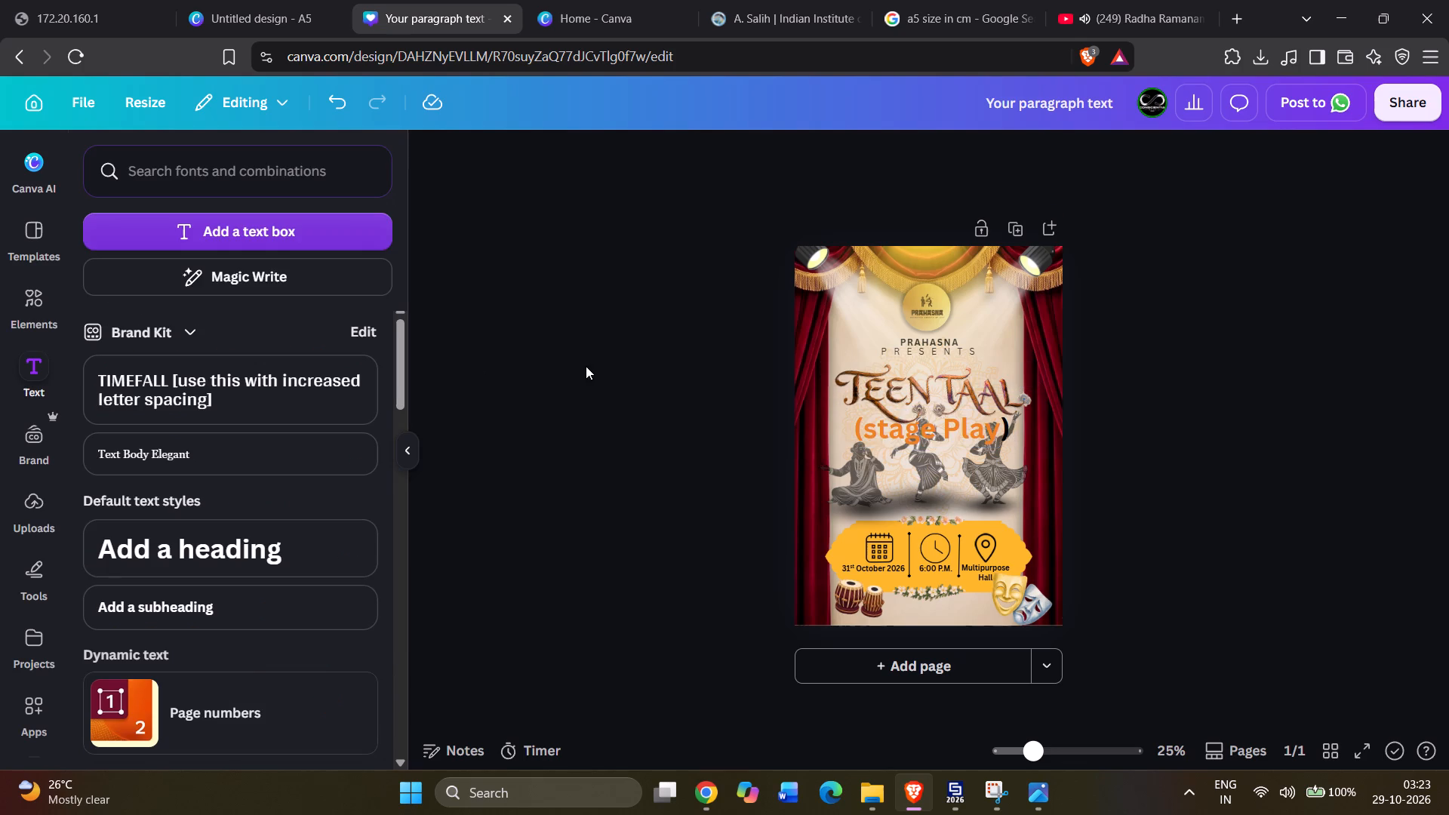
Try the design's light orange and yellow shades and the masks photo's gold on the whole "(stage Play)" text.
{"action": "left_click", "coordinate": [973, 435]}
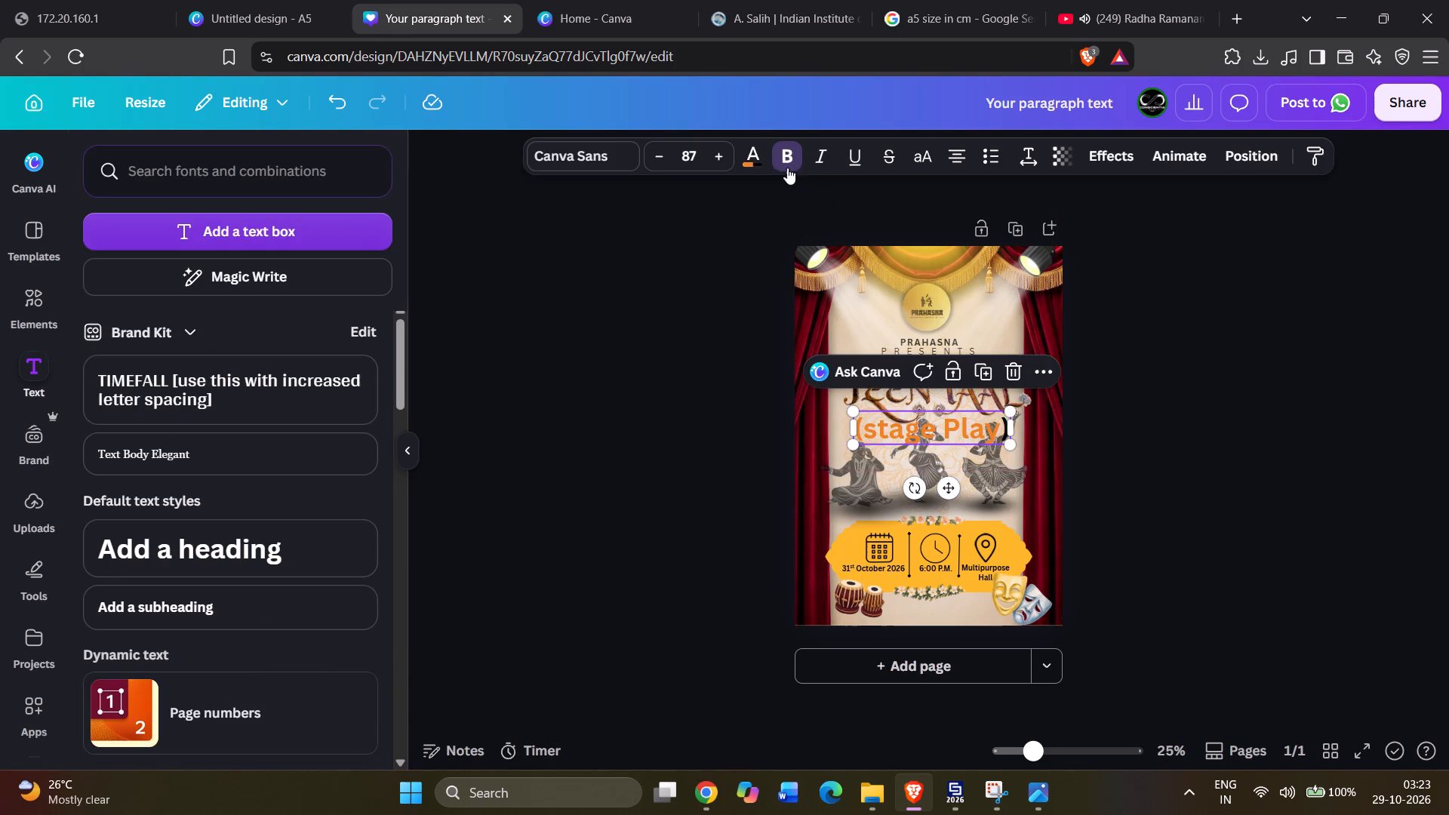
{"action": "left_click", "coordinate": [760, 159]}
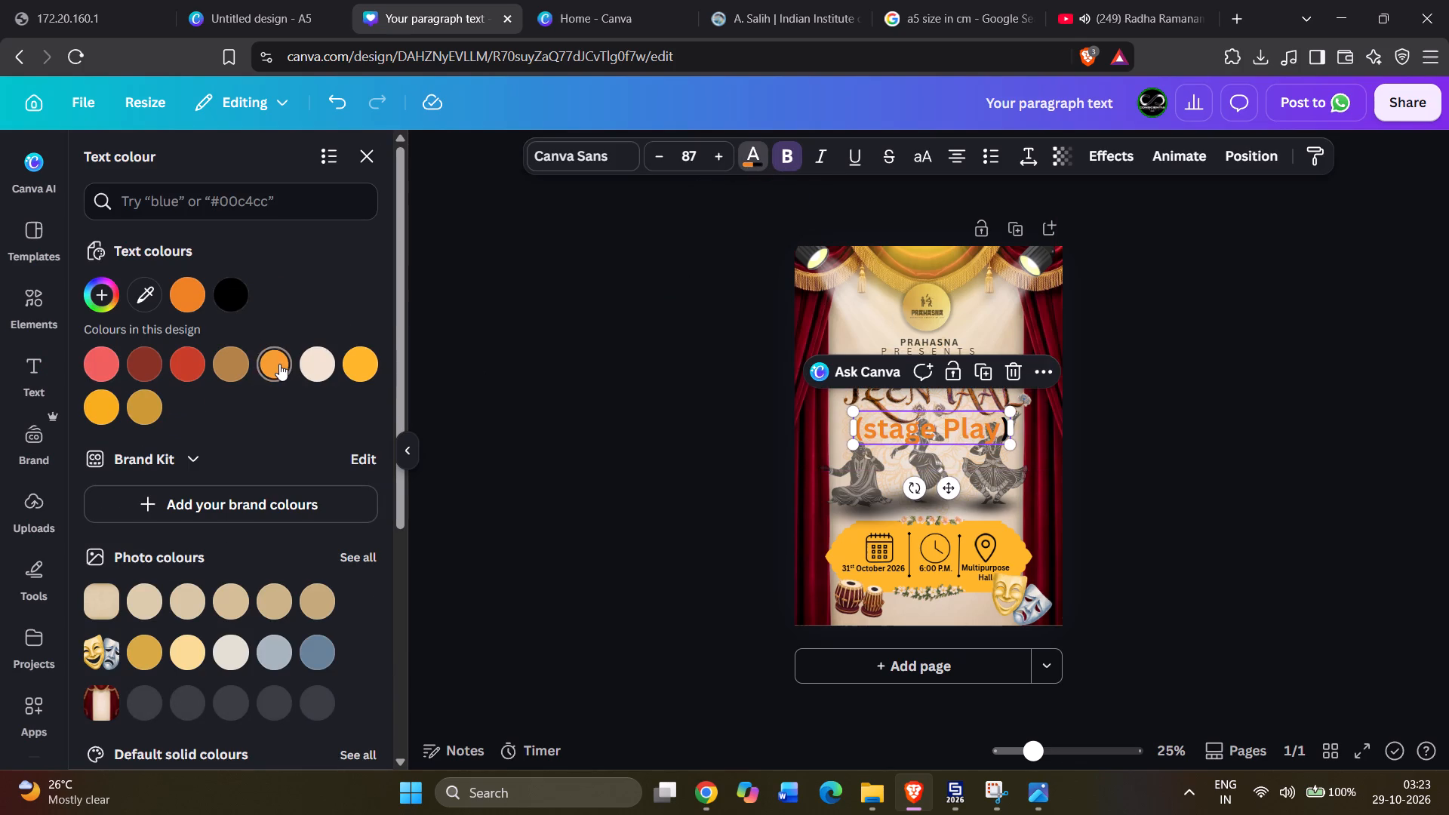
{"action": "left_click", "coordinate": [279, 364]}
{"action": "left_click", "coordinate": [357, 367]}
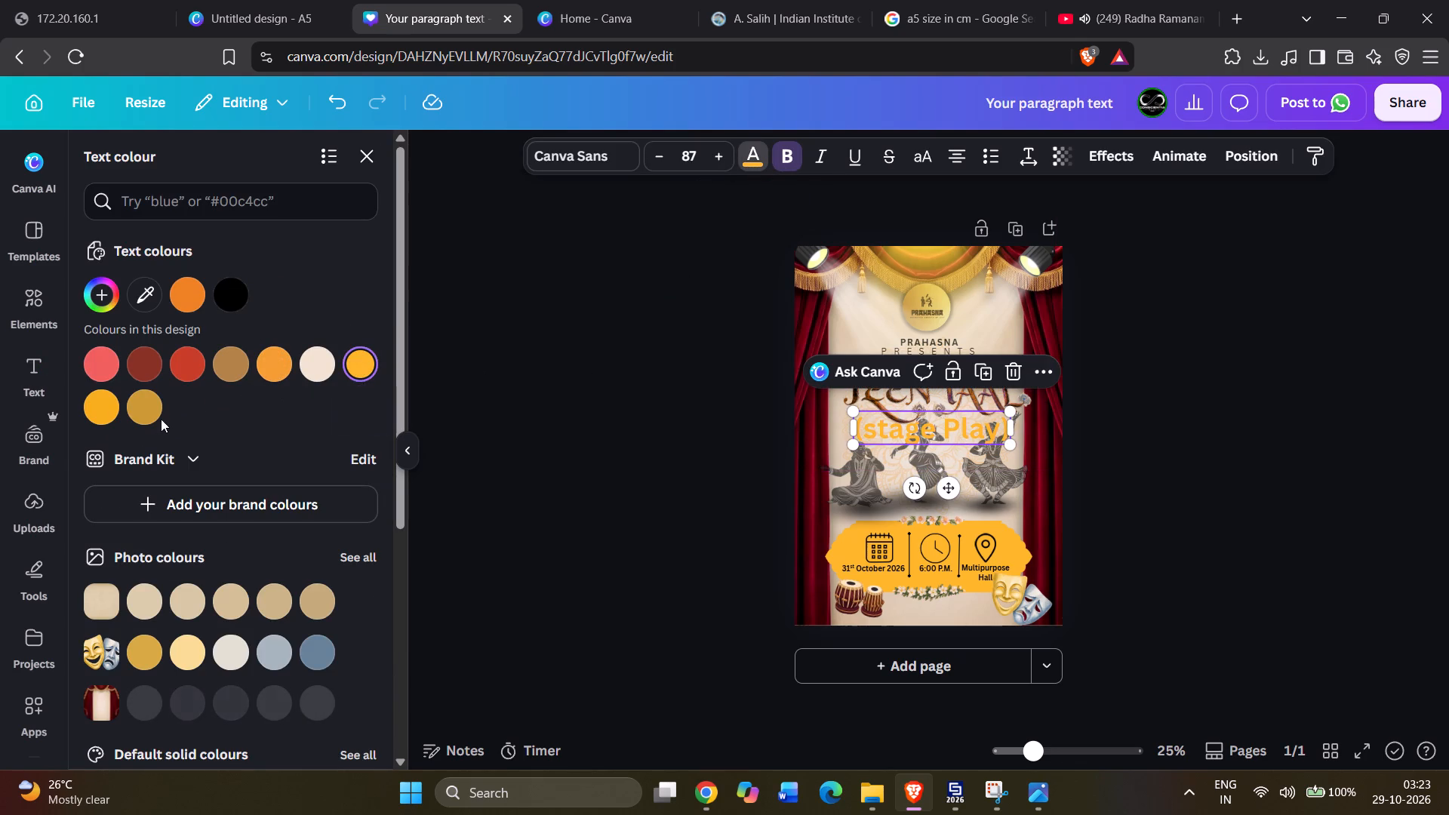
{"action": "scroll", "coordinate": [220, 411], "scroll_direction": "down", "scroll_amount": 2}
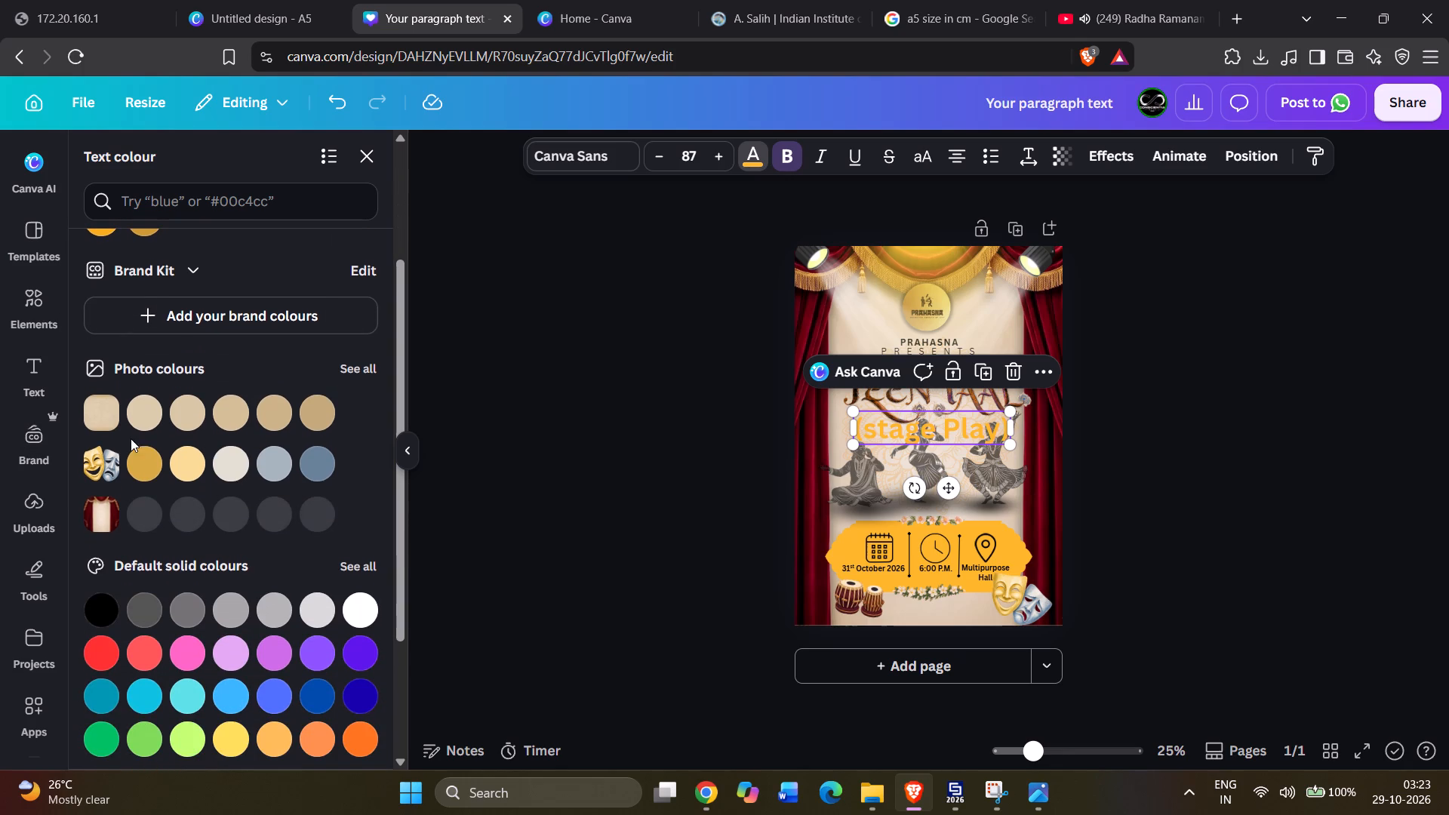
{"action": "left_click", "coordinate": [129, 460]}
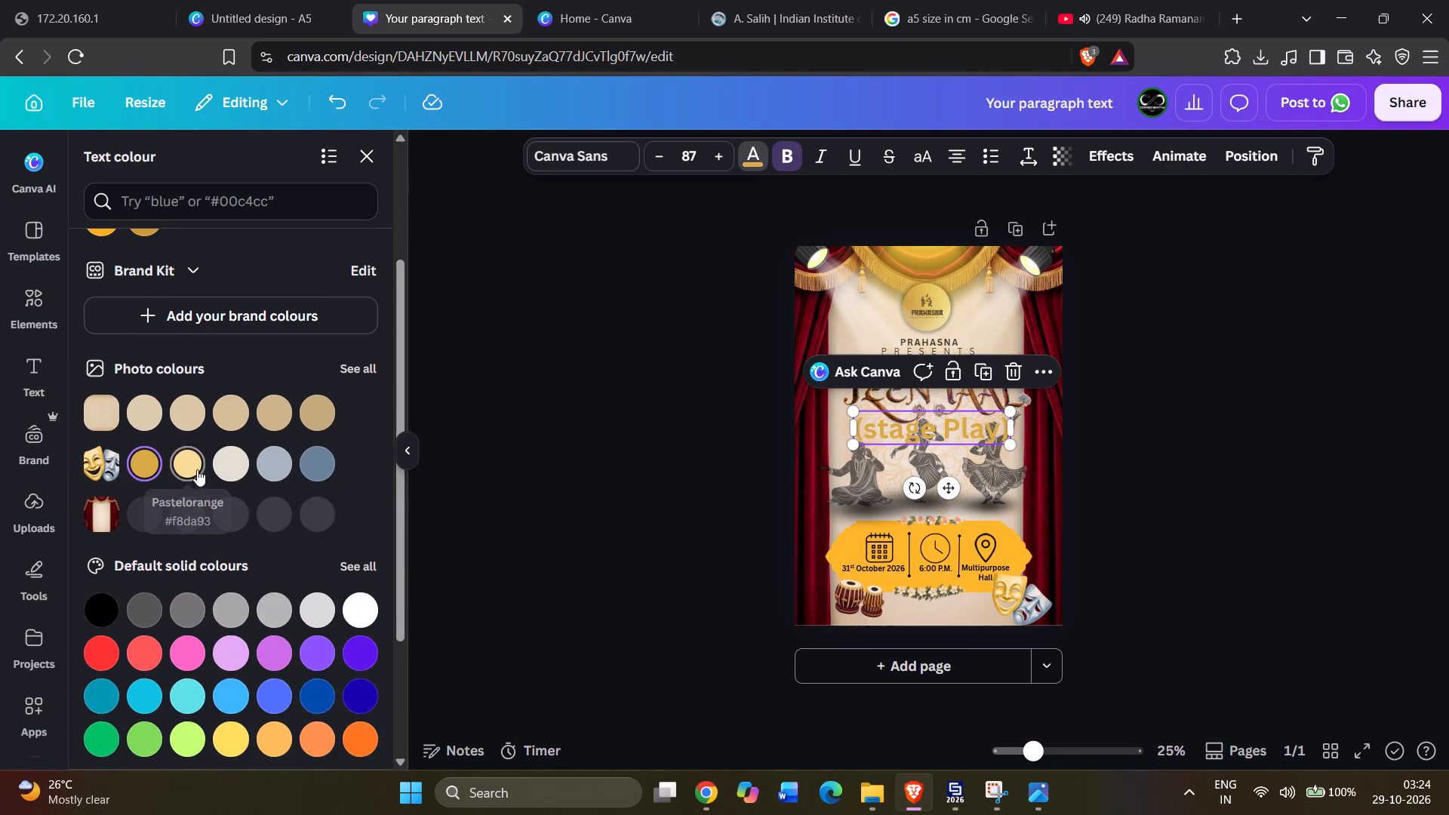
Try default red, purple, green and orange solids and several gradients on the "(stage Play)" text, ending on medium grey.
{"action": "scroll", "coordinate": [170, 581], "scroll_direction": "down", "scroll_amount": 1}
{"action": "left_click", "coordinate": [127, 562]}
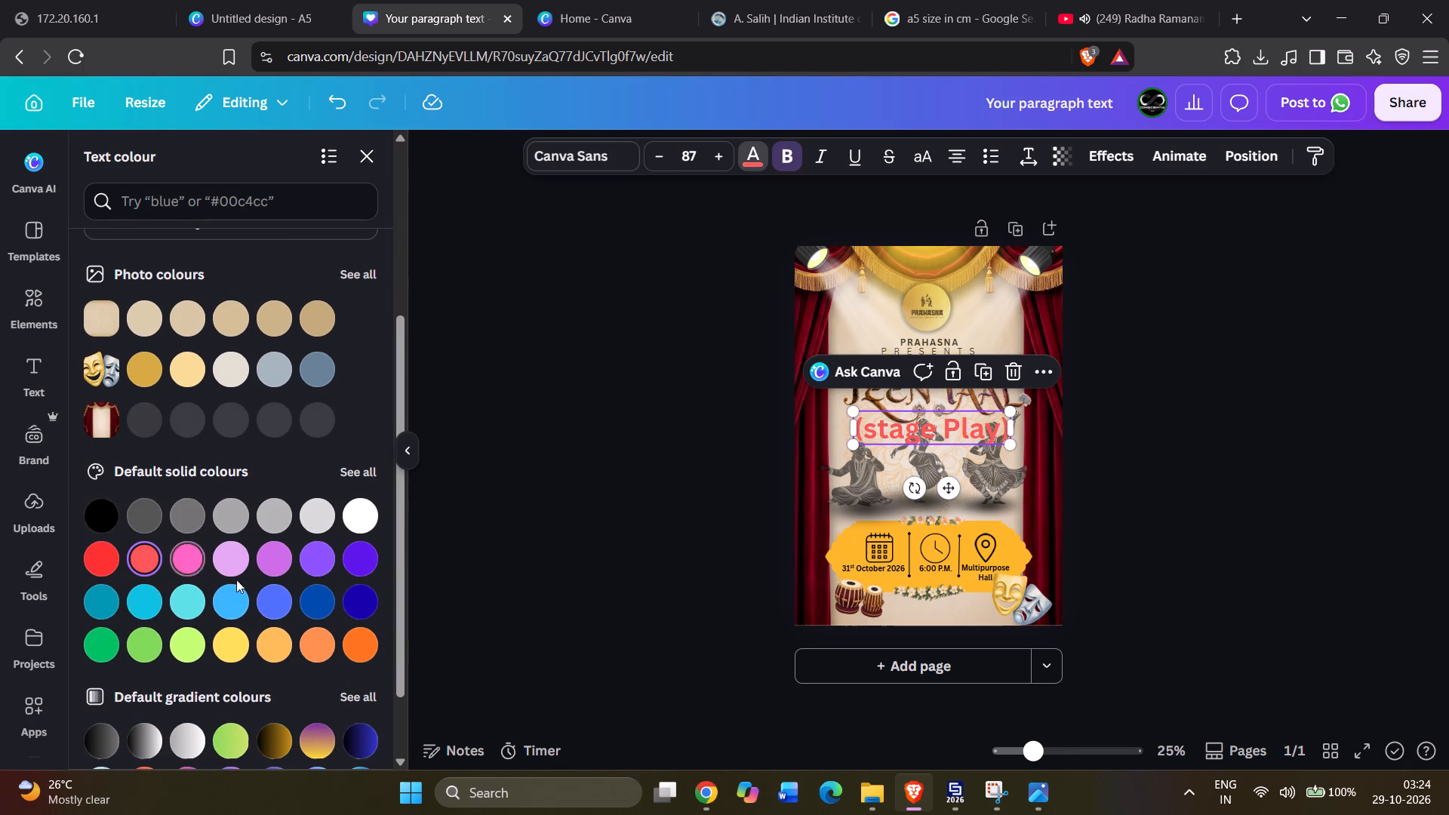
{"action": "left_click", "coordinate": [289, 564]}
{"action": "left_click", "coordinate": [218, 649]}
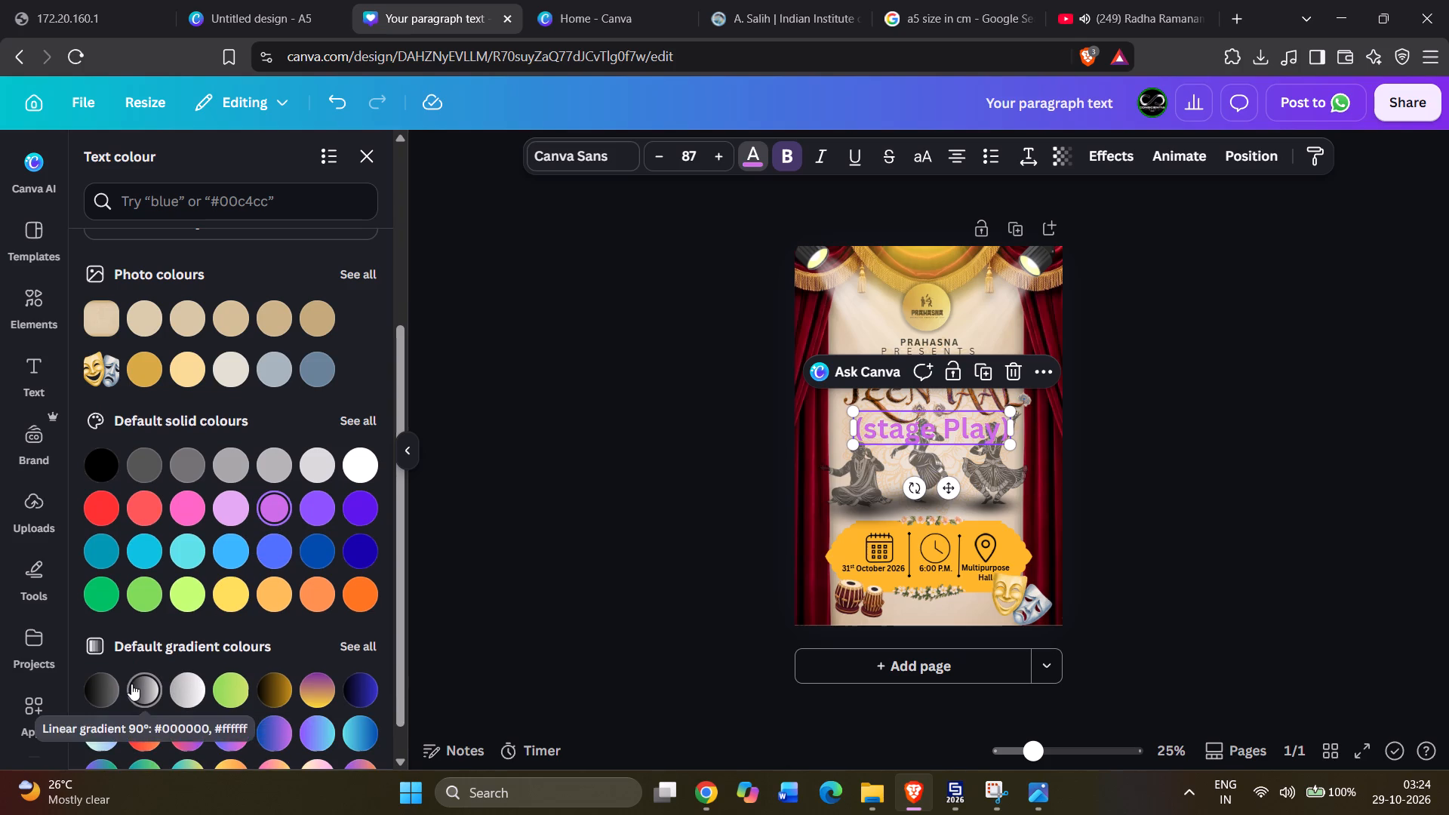
{"action": "left_click", "coordinate": [132, 684]}
{"action": "left_click", "coordinate": [273, 589]}
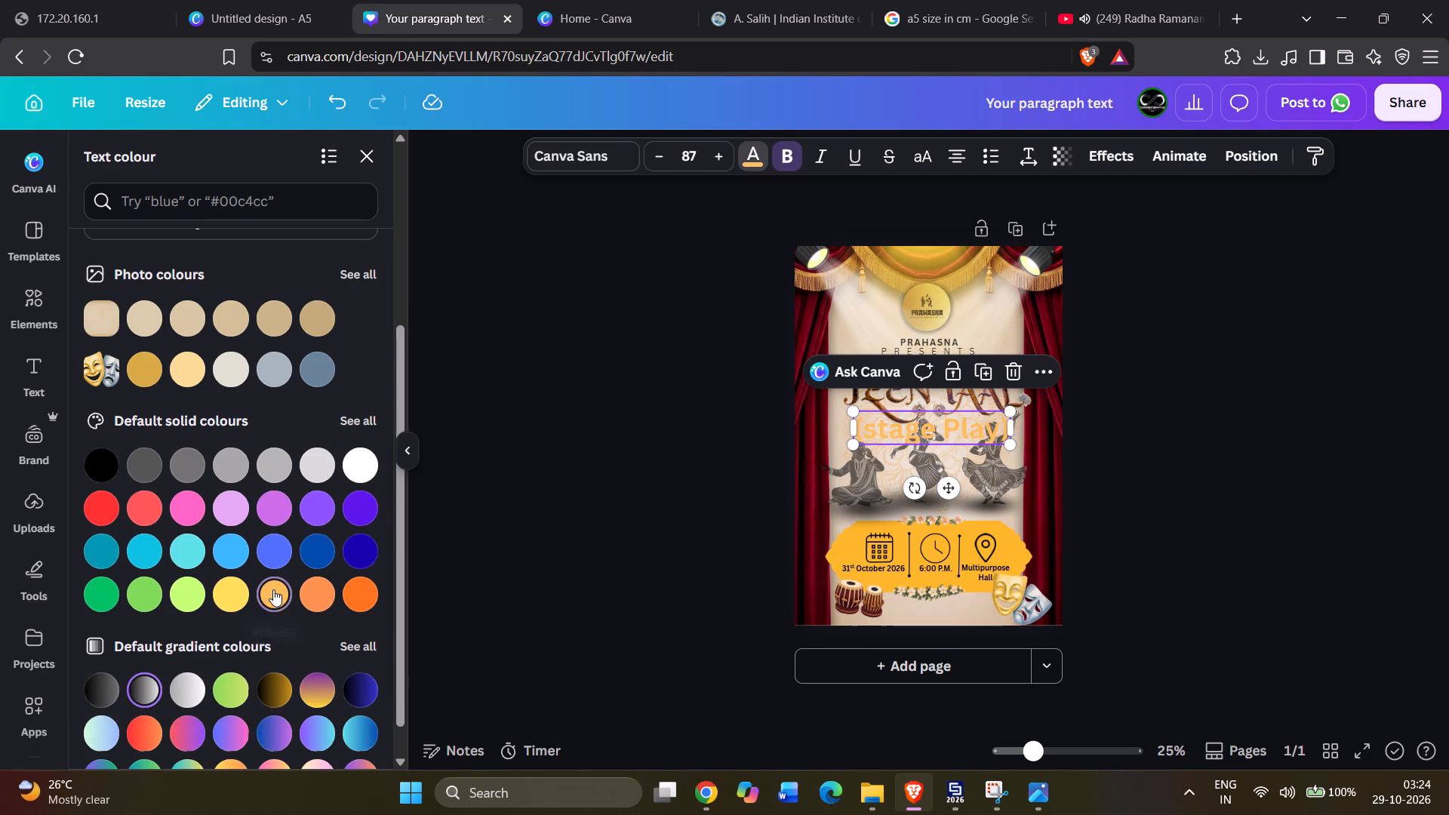
{"action": "left_click", "coordinate": [272, 676]}
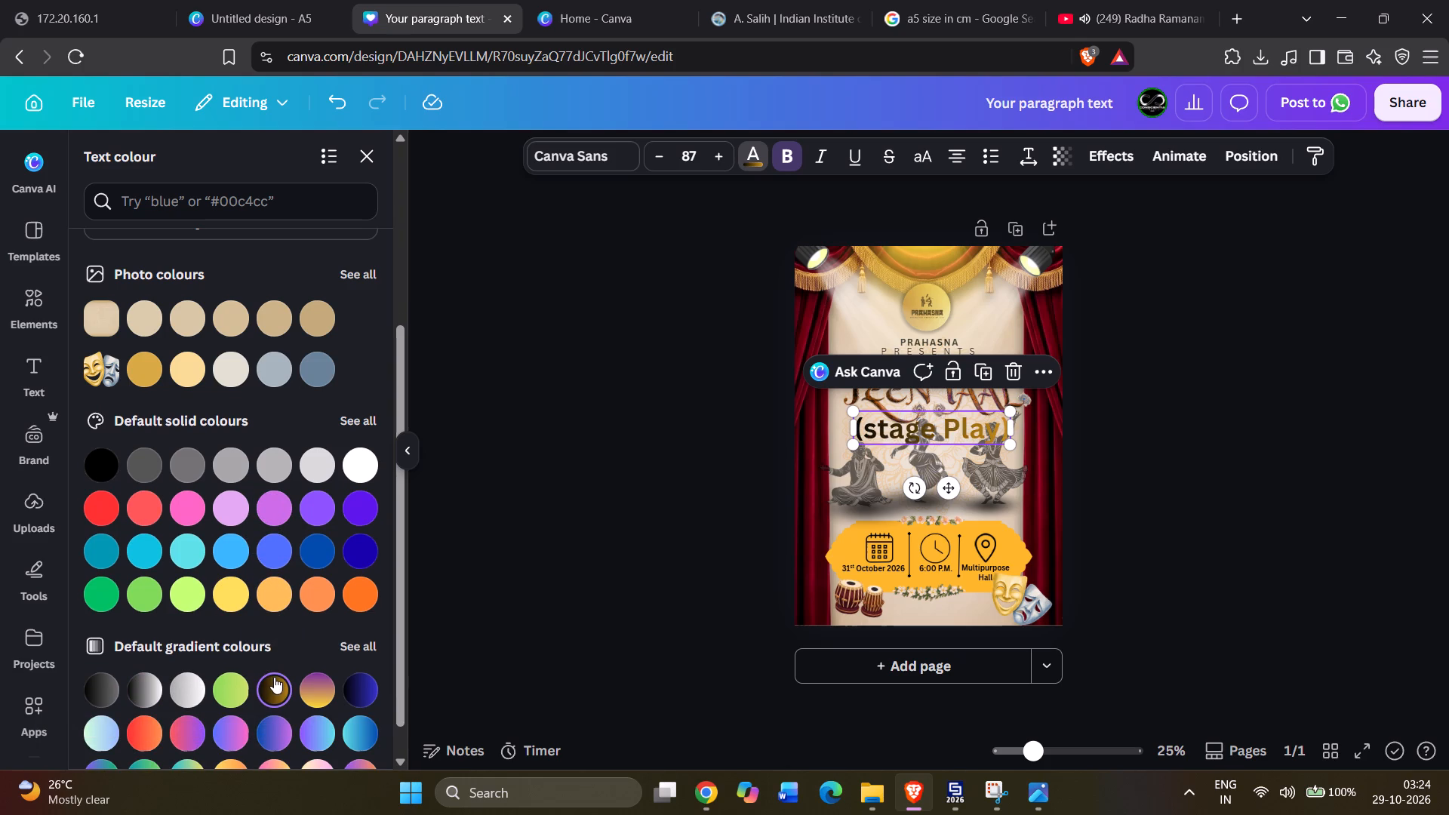
{"action": "left_click", "coordinate": [324, 697]}
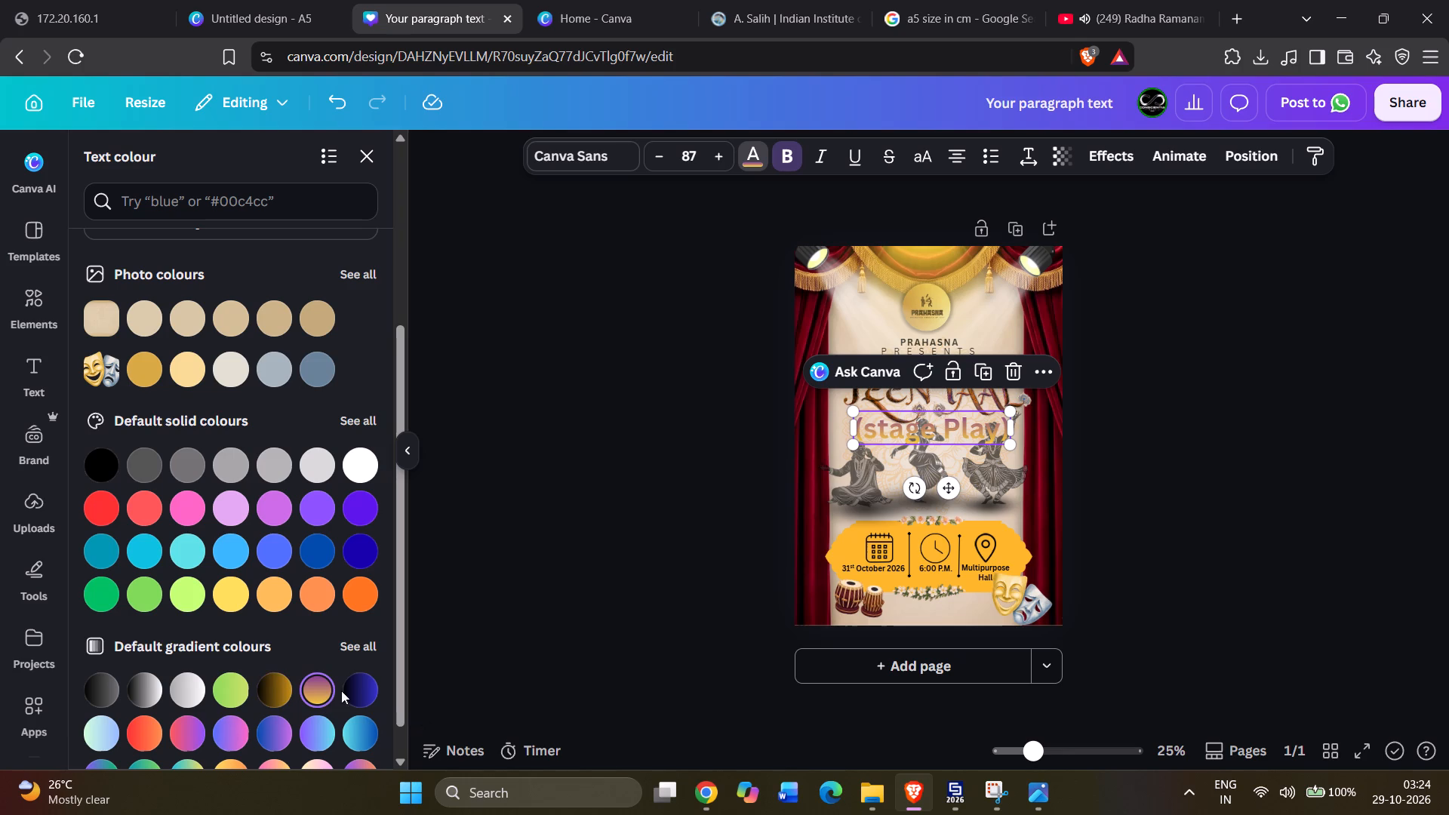
{"action": "left_click", "coordinate": [344, 690]}
{"action": "left_click", "coordinate": [322, 499]}
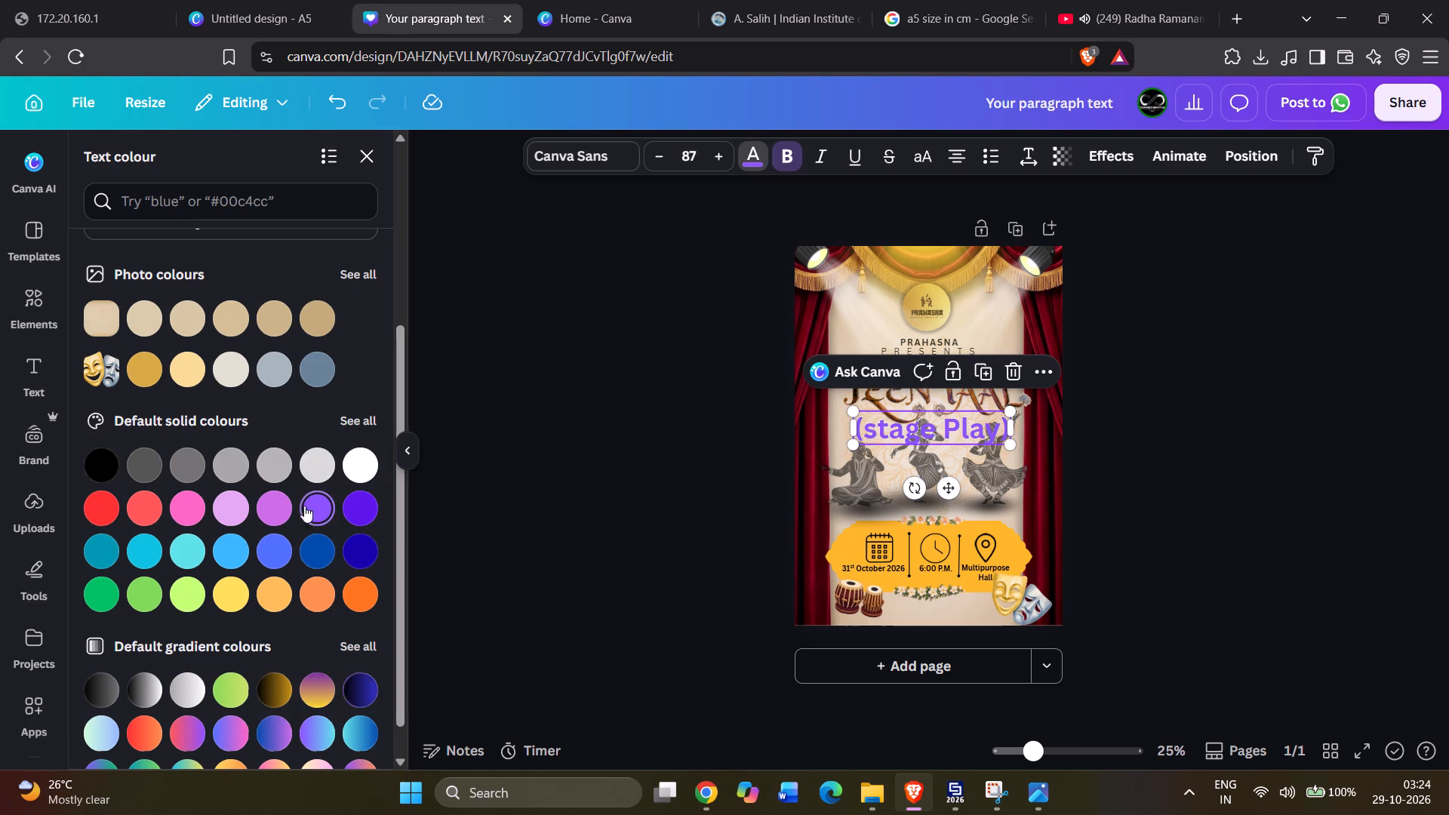
{"action": "left_click", "coordinate": [283, 509]}
{"action": "left_click", "coordinate": [187, 586]}
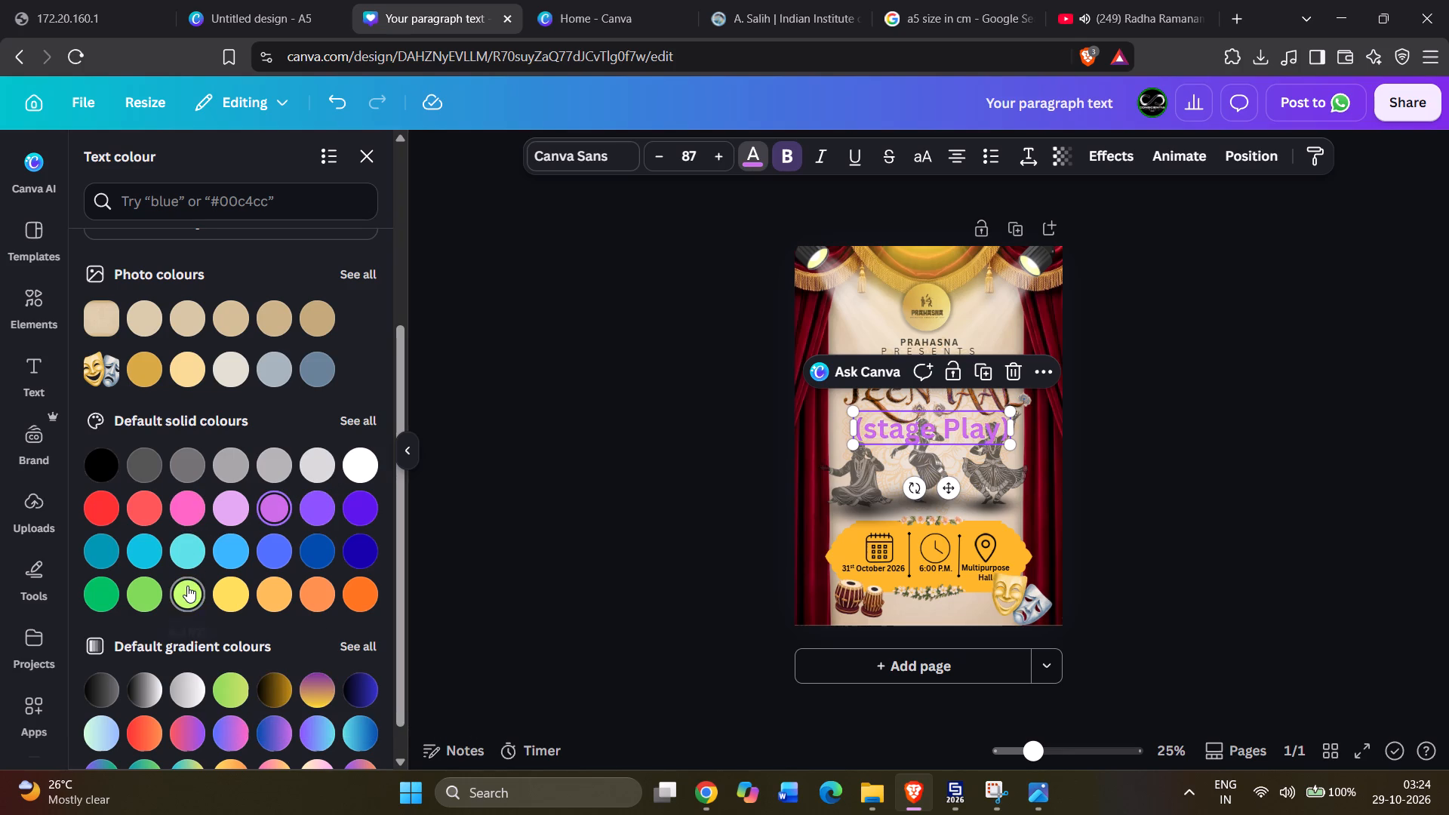
{"action": "left_click", "coordinate": [182, 463]}
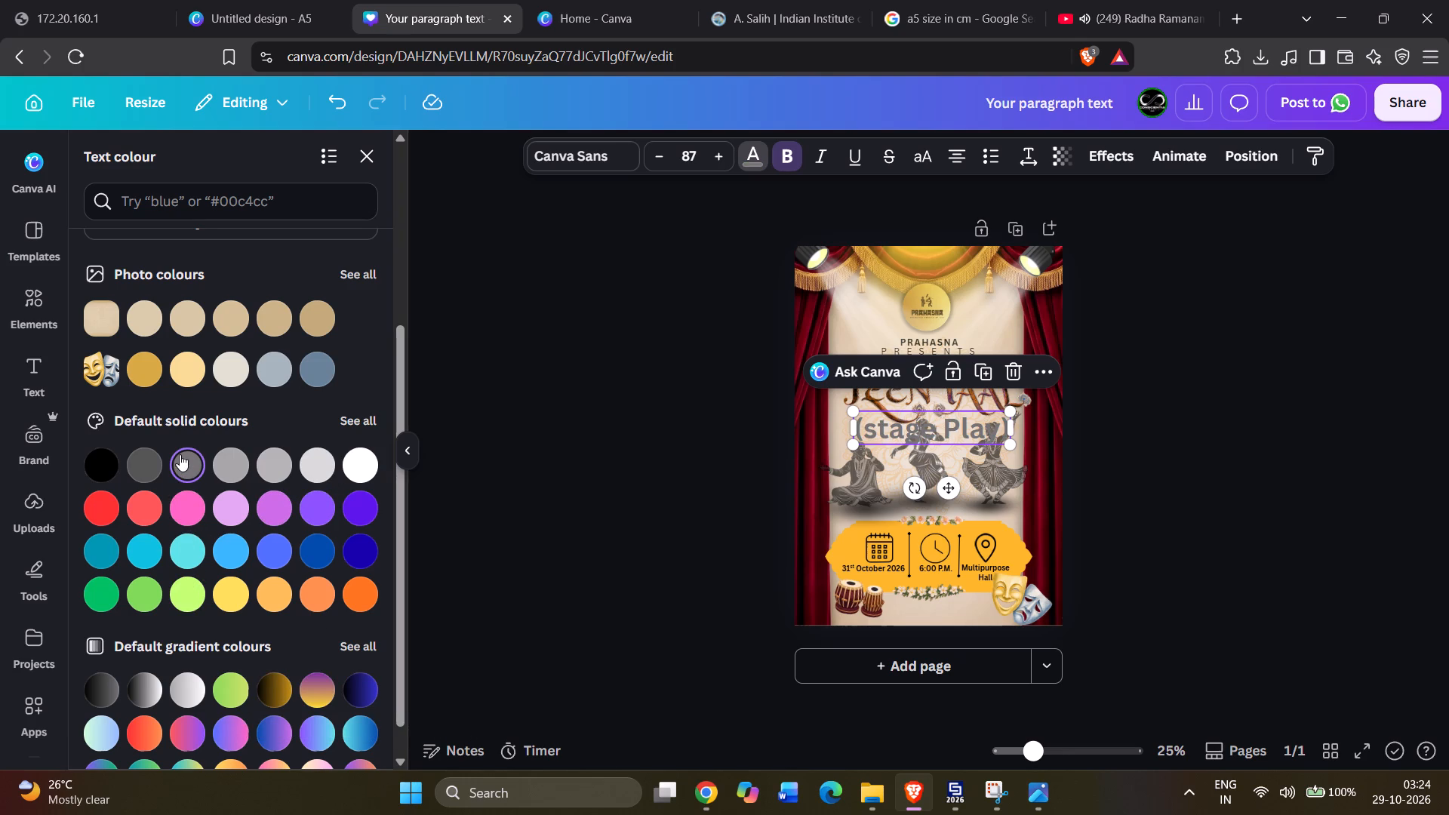
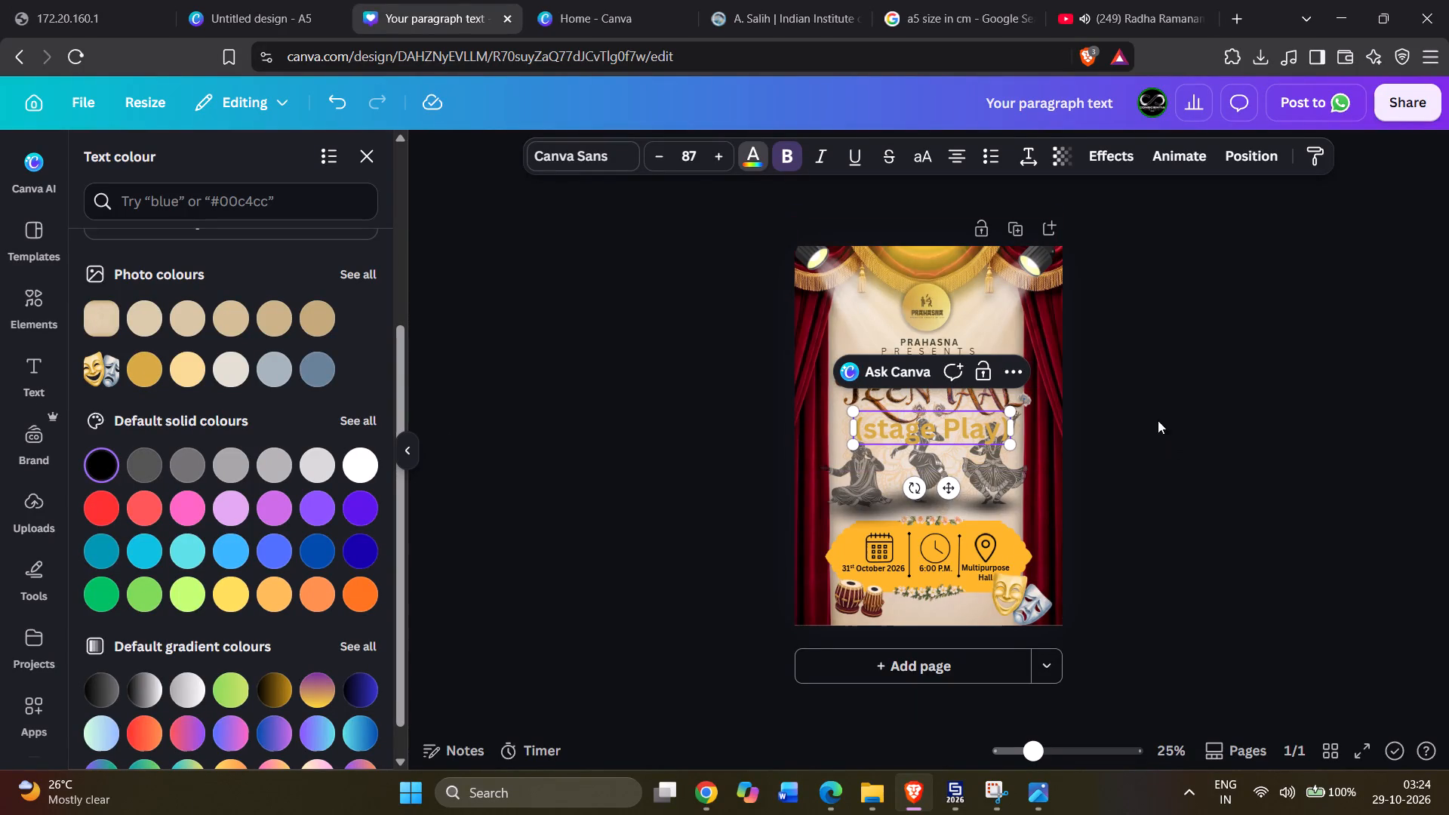
Recolour the whole "(stage Play)" subtitle black.
{"action": "left_click_drag", "start_coordinate": [860, 432], "coordinate": [1051, 431]}
{"action": "left_click", "coordinate": [896, 444]}
{"action": "left_click", "coordinate": [897, 440]}
{"action": "double_click", "coordinate": [892, 417]}
{"action": "triple_click", "coordinate": [892, 420]}
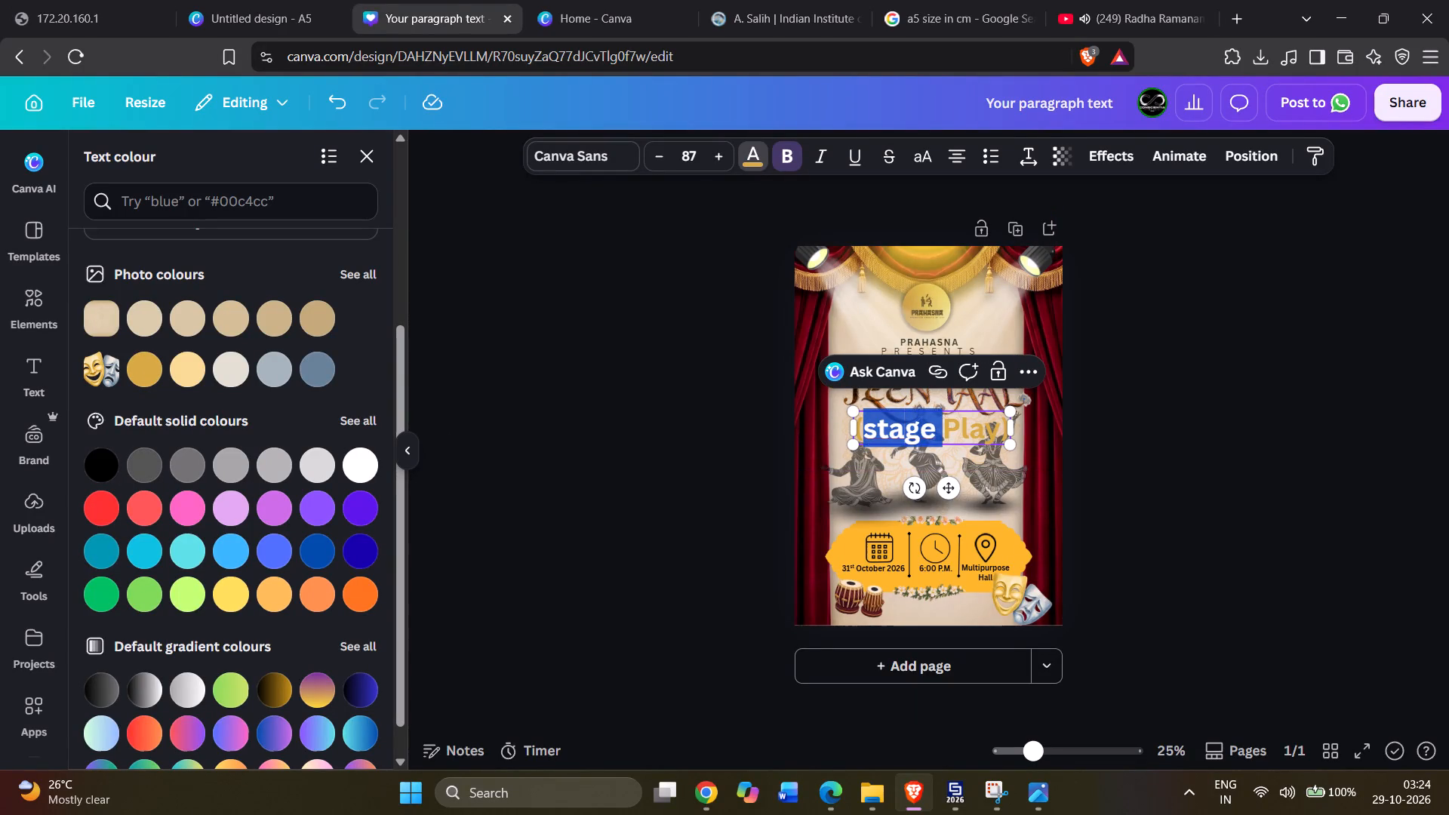
{"action": "left_click", "coordinate": [109, 461]}
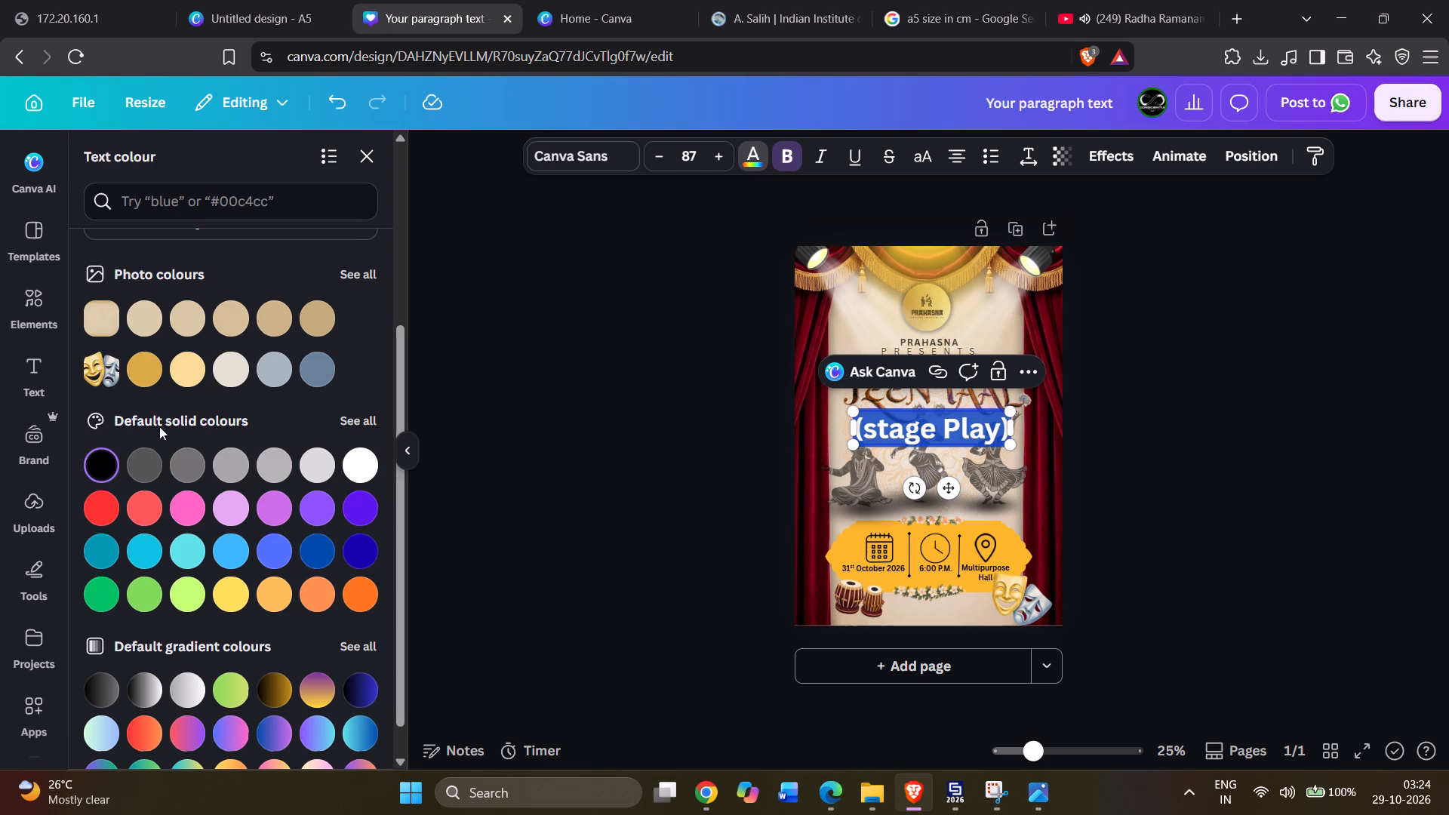
{"action": "left_click", "coordinate": [603, 393]}
{"action": "double_click", "coordinate": [674, 399]}
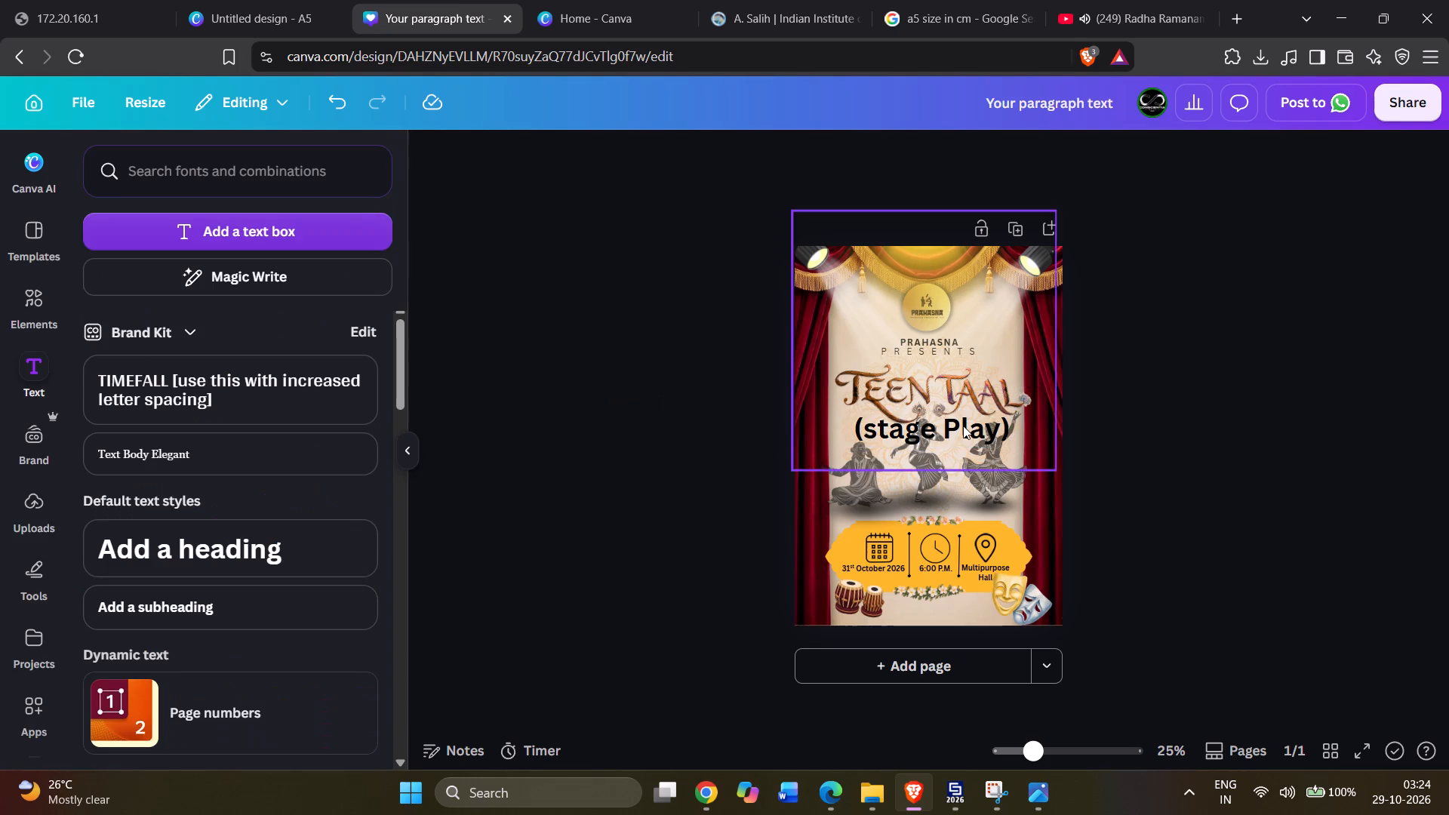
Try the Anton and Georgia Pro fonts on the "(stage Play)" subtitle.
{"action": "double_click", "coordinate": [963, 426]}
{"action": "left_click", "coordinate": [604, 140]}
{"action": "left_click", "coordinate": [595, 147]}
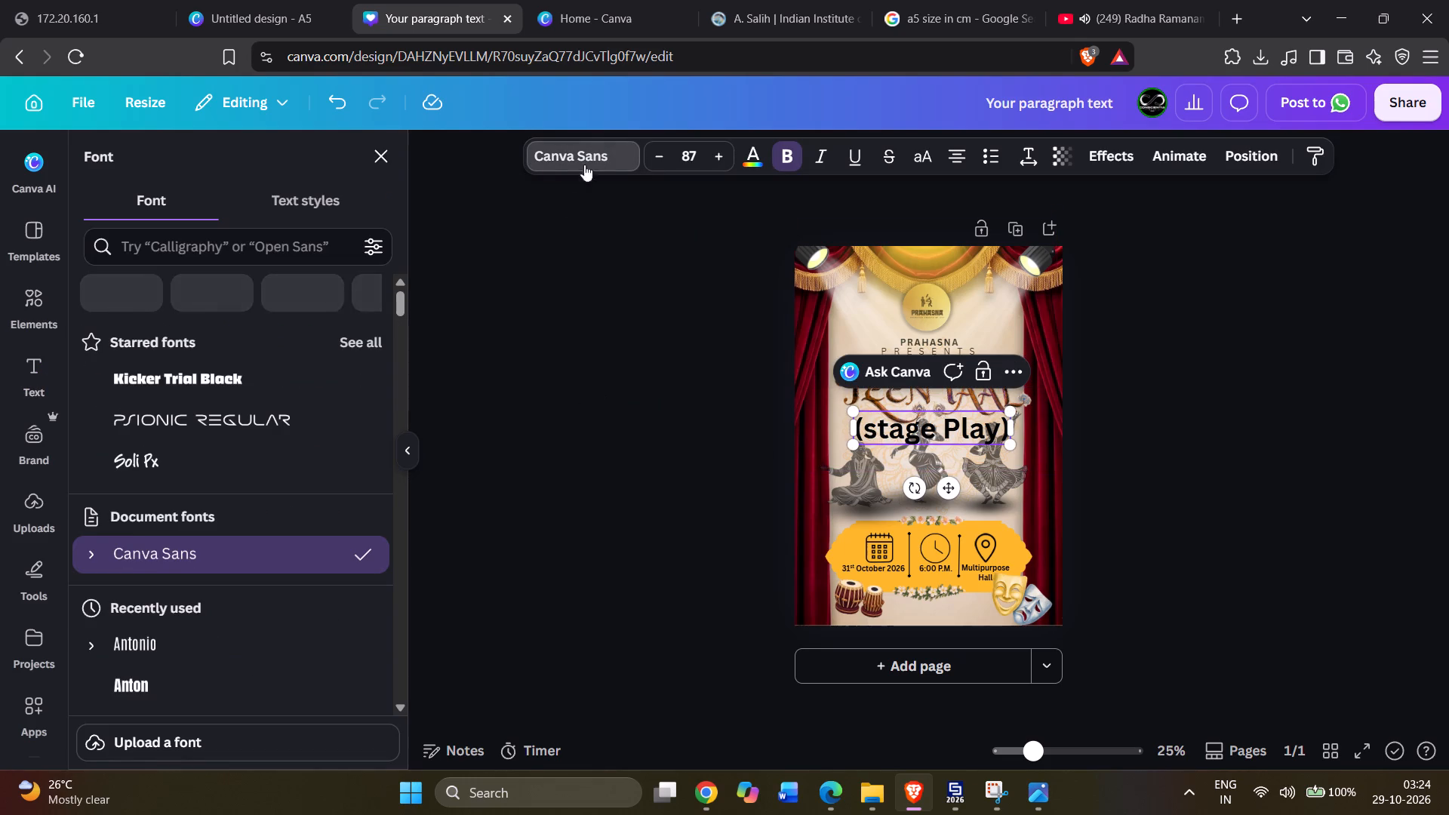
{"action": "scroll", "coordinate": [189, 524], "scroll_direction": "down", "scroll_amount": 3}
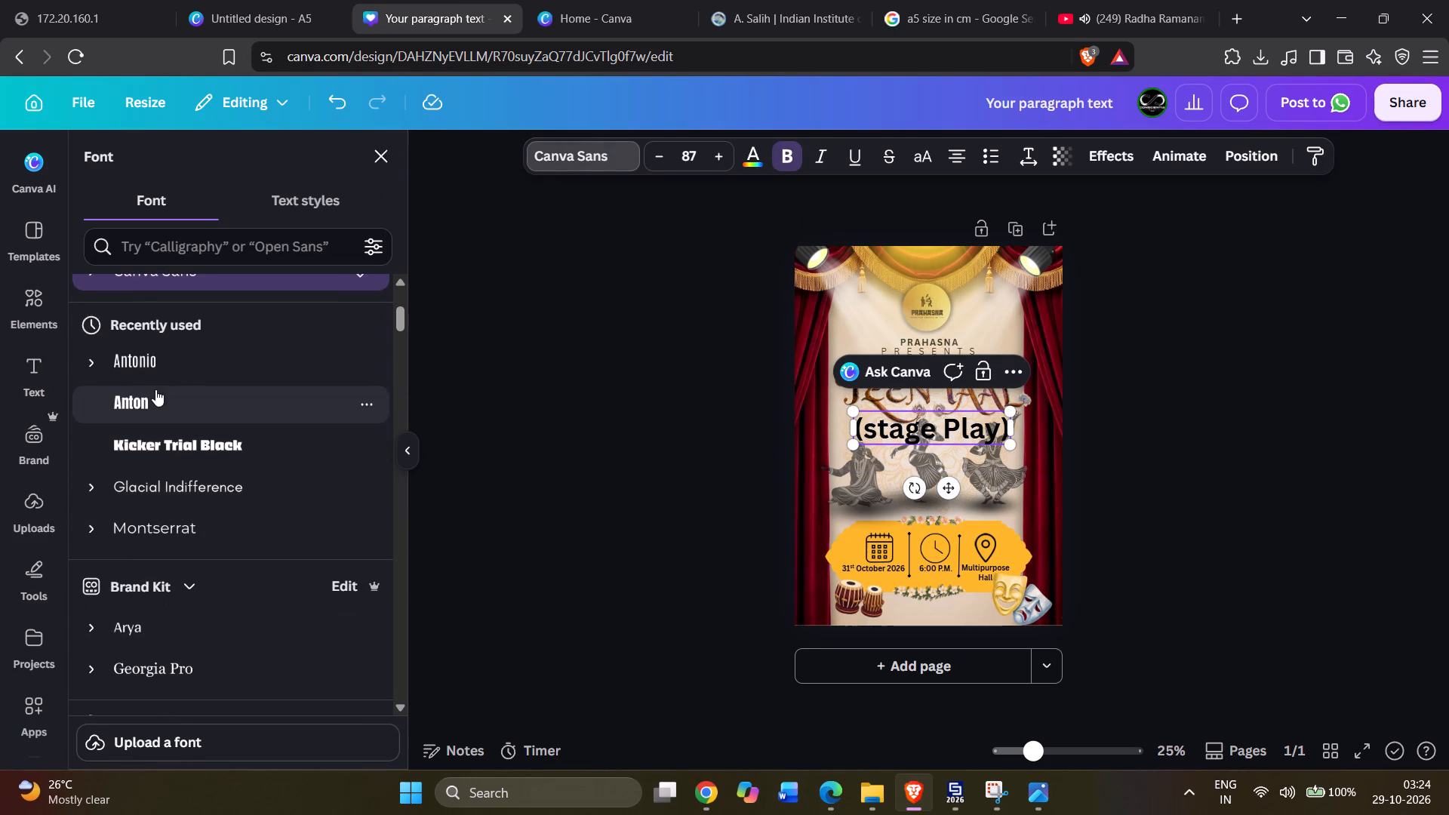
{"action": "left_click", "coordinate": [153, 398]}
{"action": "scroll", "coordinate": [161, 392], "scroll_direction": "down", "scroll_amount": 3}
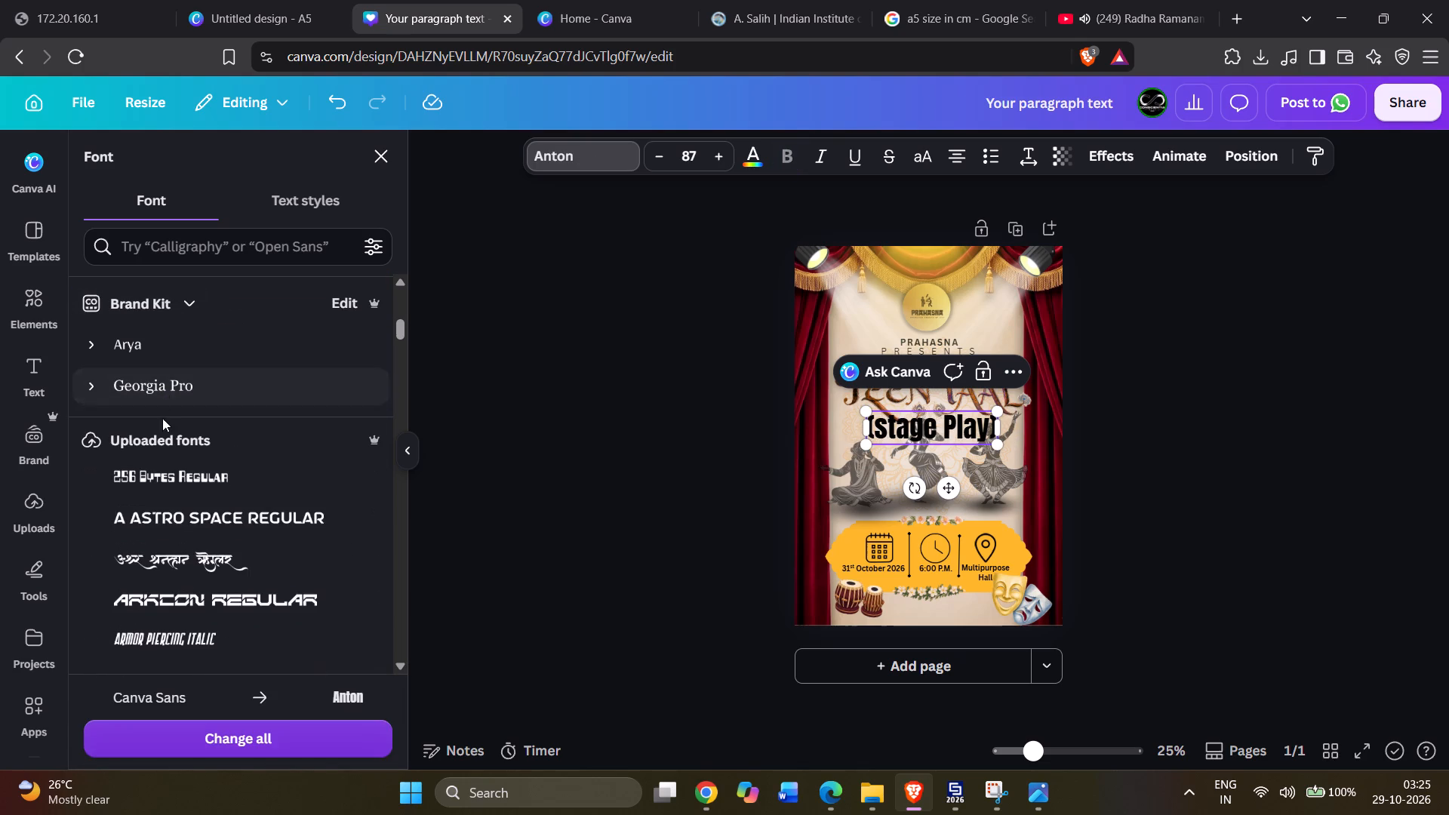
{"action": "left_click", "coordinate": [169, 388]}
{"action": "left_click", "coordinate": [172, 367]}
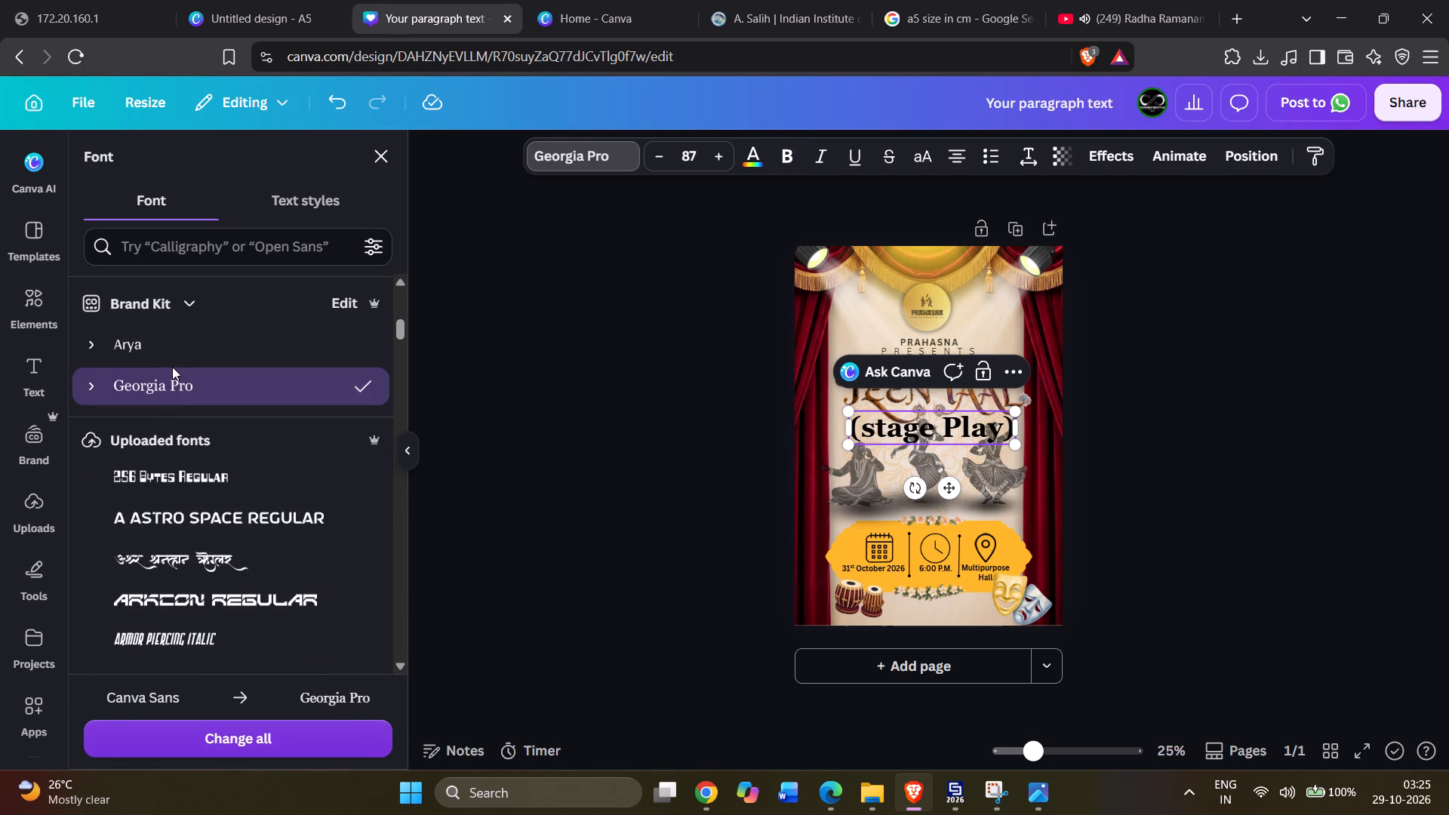
Capitalise the first letter of the subtitle so it reads "(Stage Play)".
{"action": "left_click", "coordinate": [875, 425]}
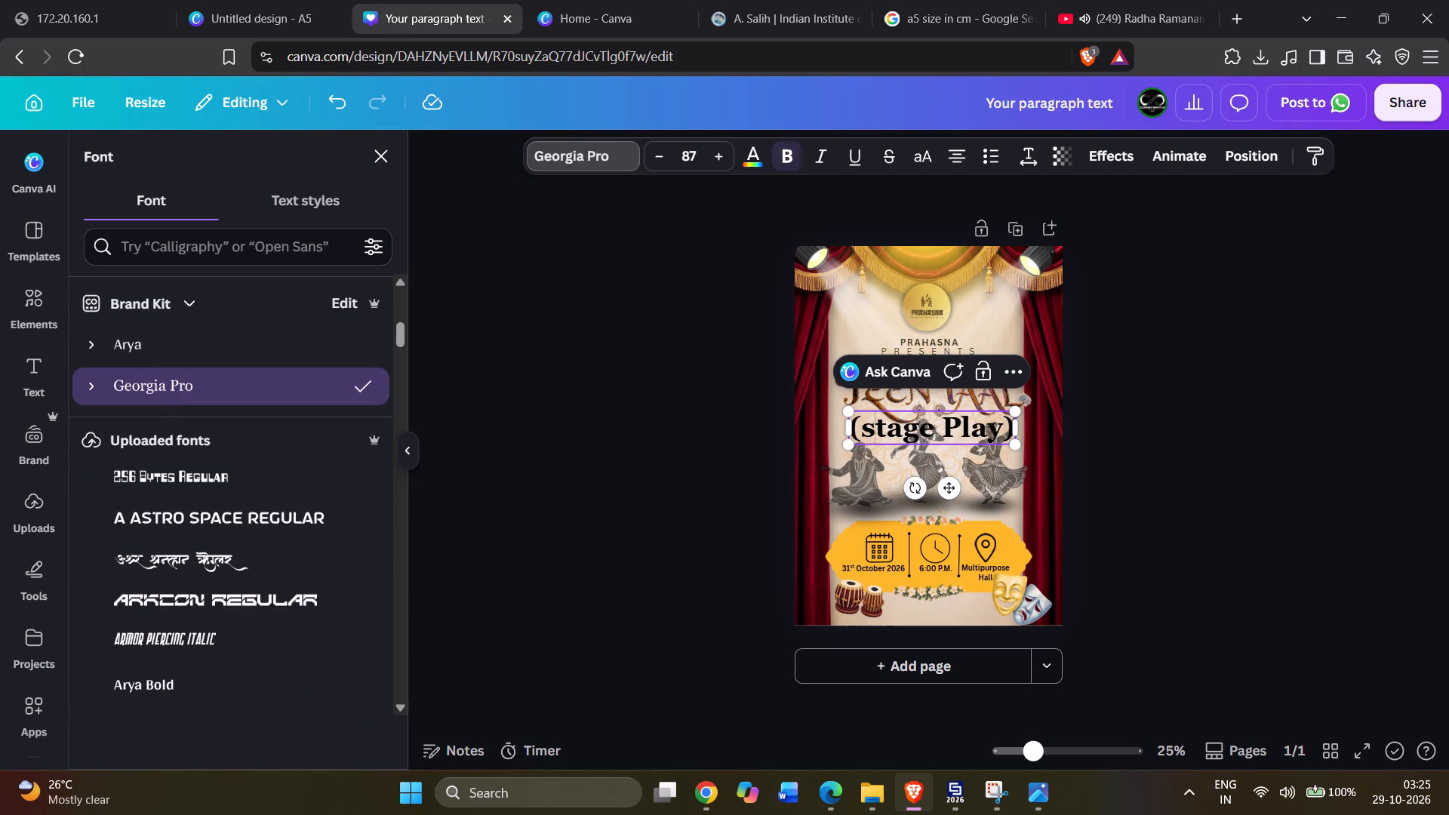
{"action": "key", "text": "BackSpace"}
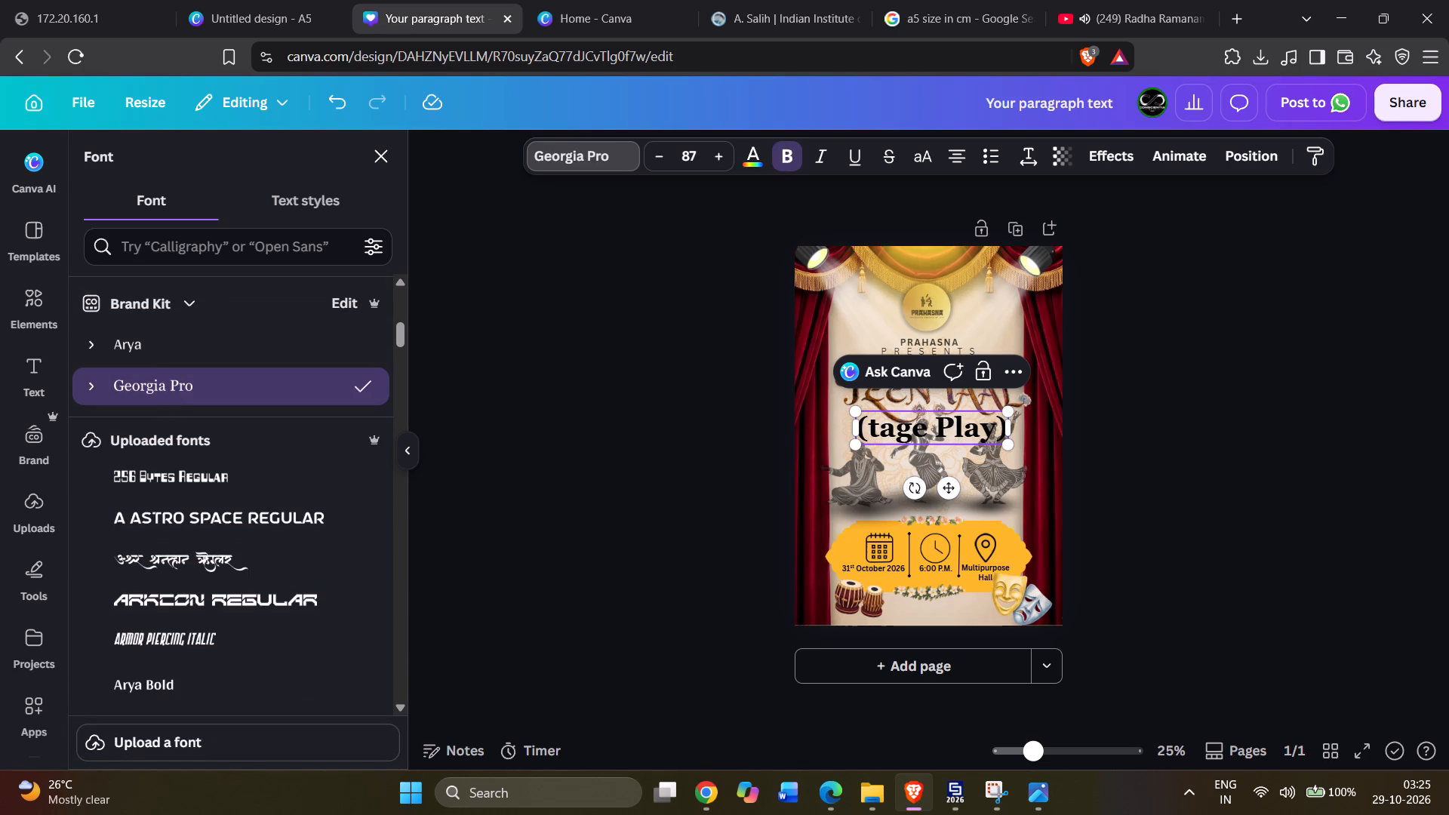
{"action": "key", "text": "shift+s"}
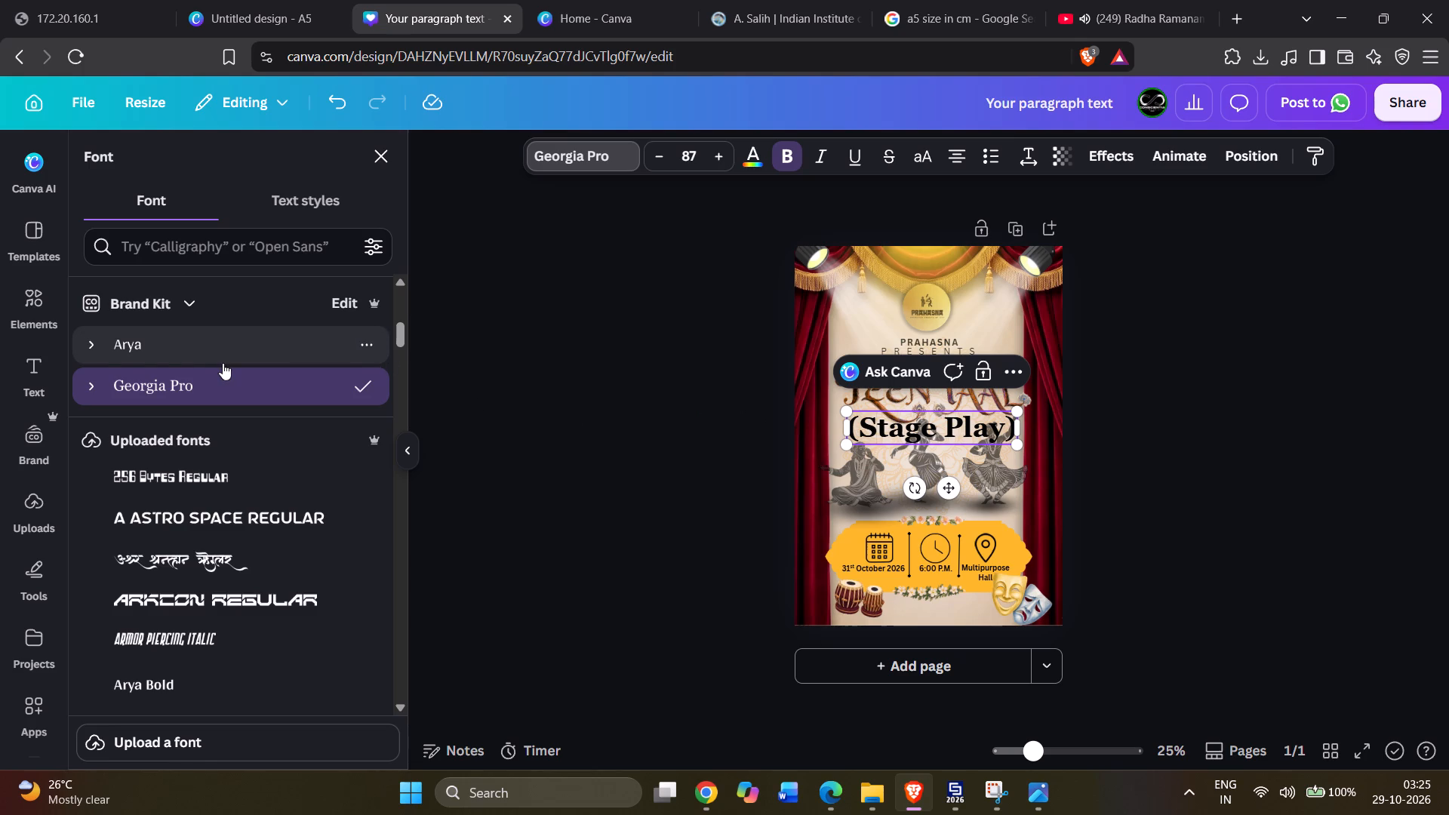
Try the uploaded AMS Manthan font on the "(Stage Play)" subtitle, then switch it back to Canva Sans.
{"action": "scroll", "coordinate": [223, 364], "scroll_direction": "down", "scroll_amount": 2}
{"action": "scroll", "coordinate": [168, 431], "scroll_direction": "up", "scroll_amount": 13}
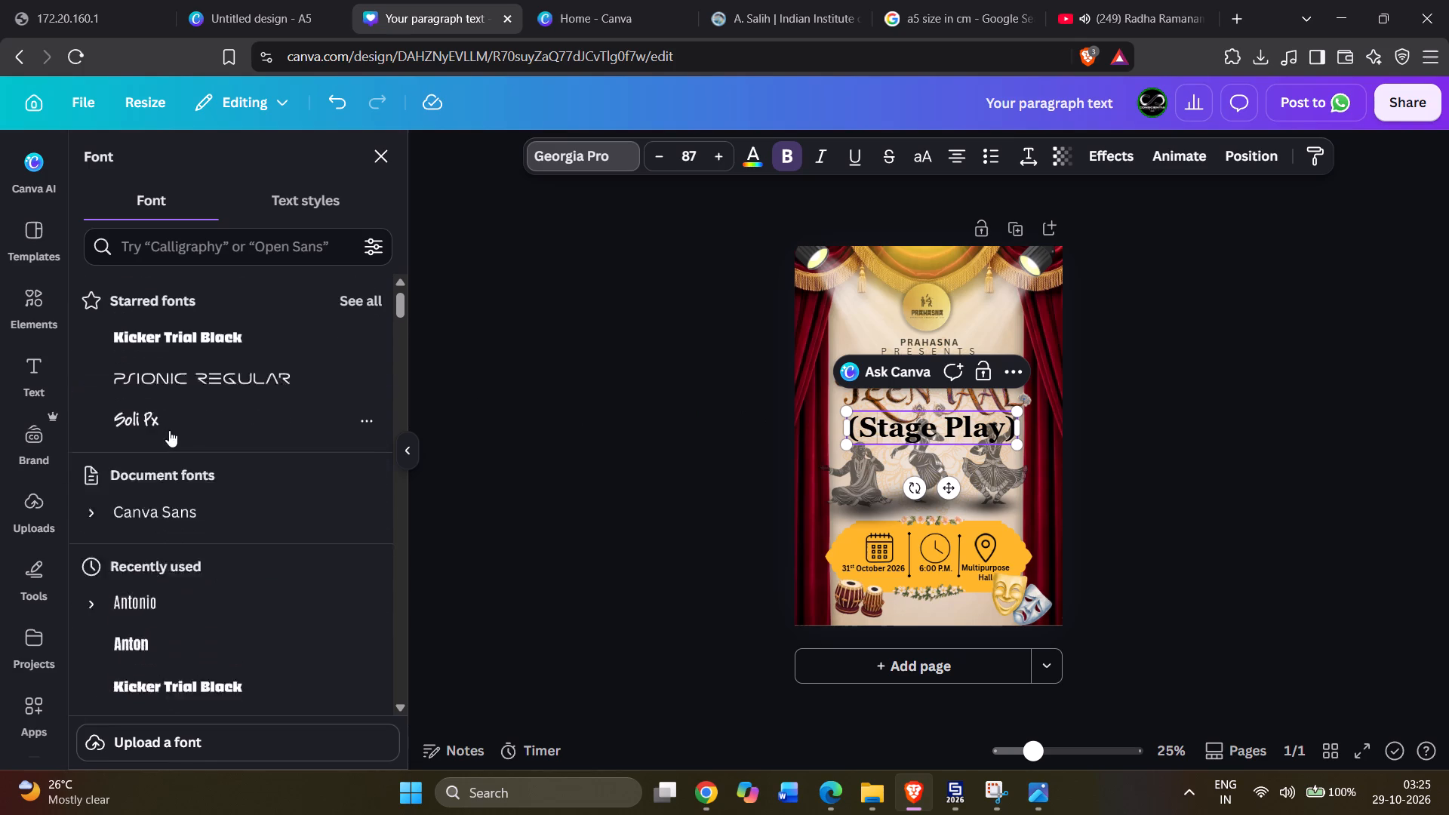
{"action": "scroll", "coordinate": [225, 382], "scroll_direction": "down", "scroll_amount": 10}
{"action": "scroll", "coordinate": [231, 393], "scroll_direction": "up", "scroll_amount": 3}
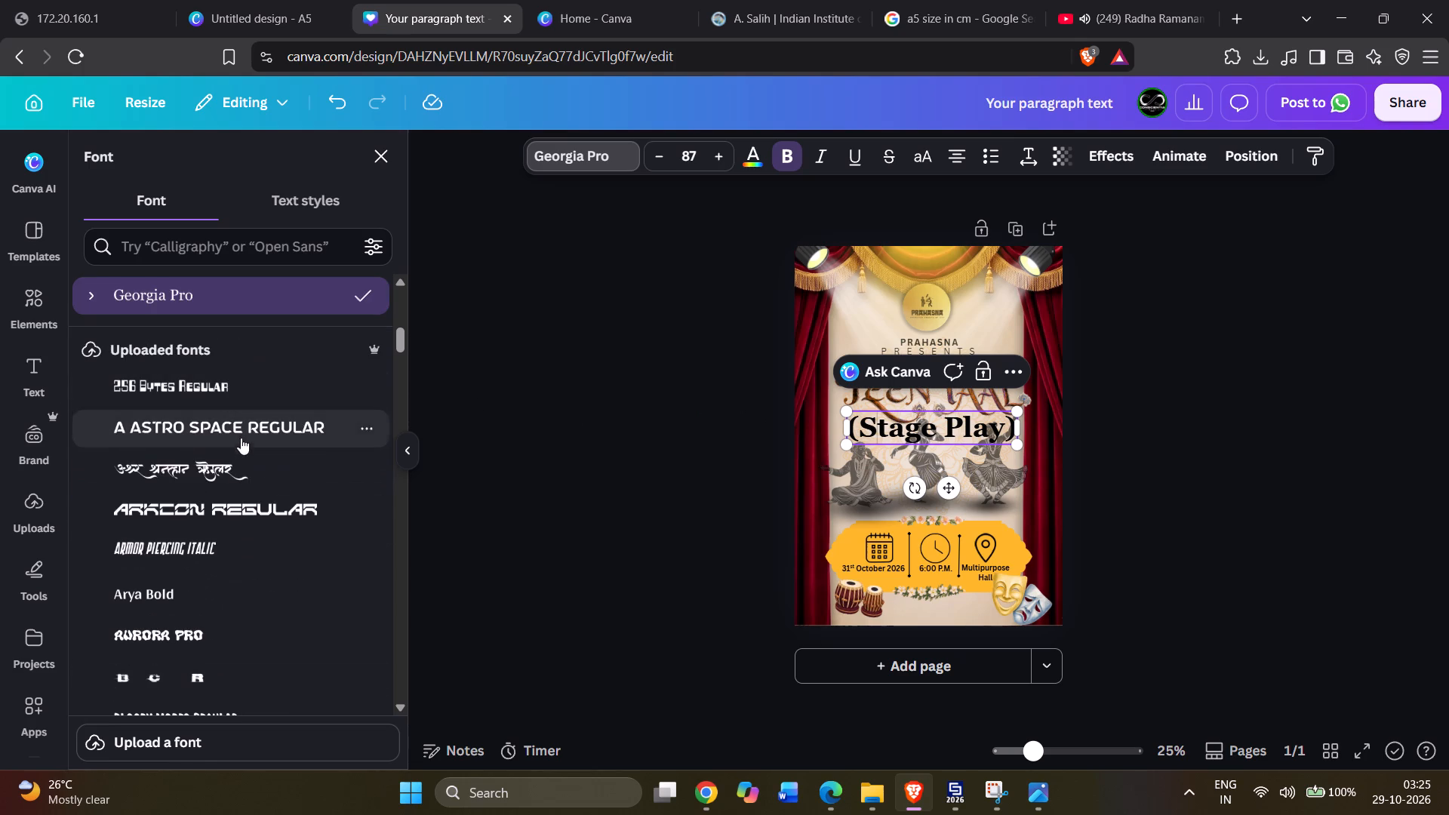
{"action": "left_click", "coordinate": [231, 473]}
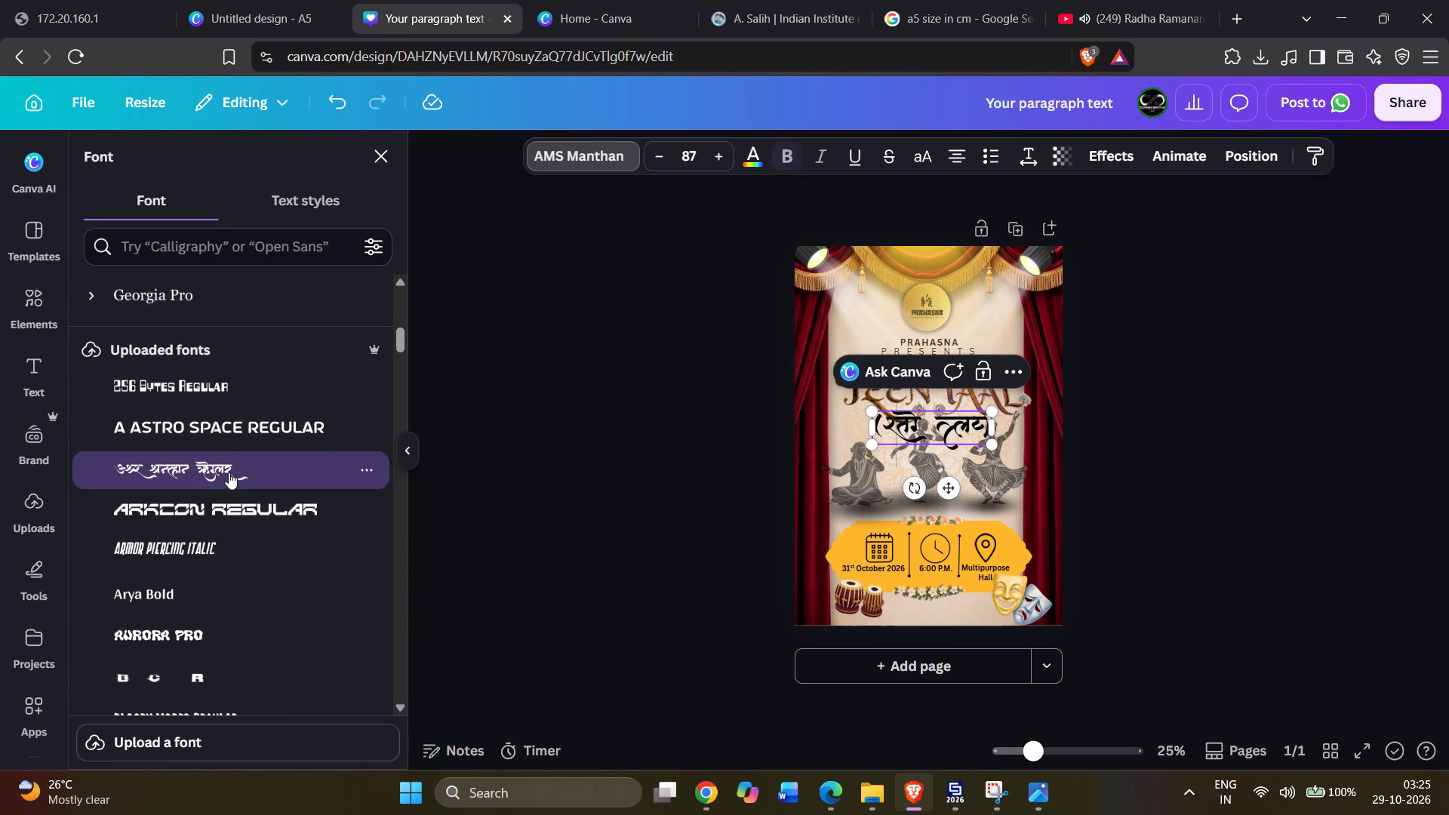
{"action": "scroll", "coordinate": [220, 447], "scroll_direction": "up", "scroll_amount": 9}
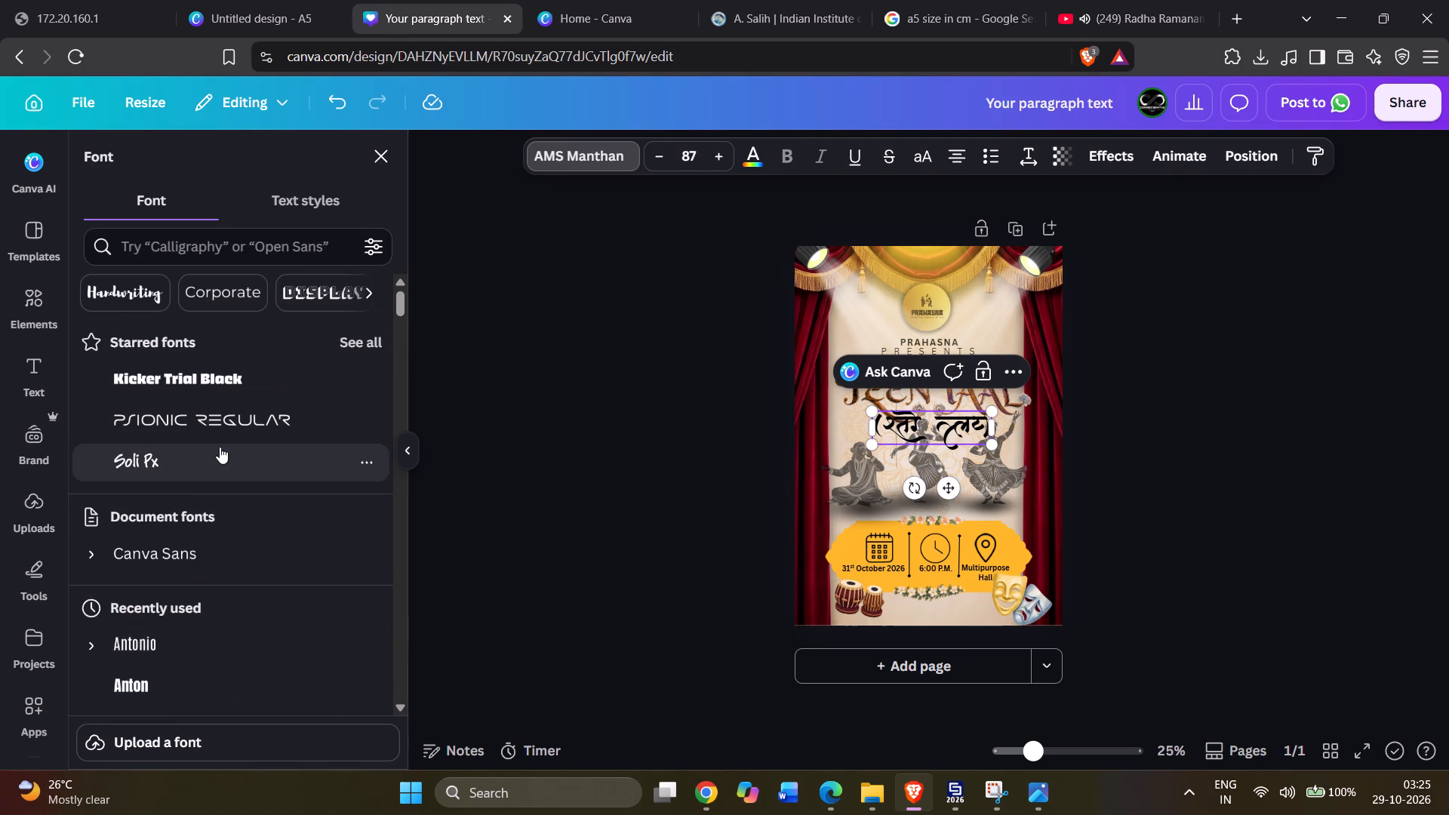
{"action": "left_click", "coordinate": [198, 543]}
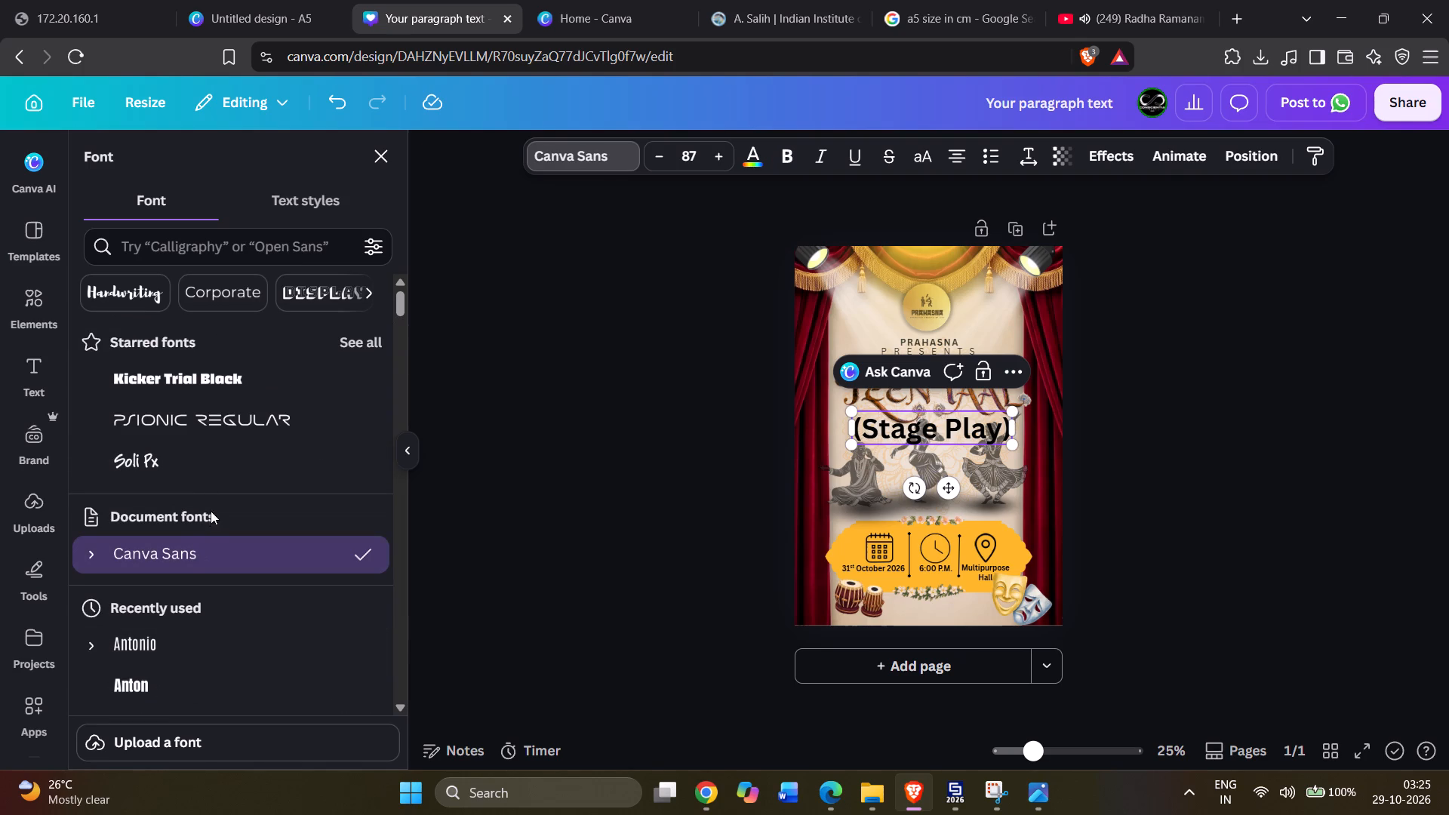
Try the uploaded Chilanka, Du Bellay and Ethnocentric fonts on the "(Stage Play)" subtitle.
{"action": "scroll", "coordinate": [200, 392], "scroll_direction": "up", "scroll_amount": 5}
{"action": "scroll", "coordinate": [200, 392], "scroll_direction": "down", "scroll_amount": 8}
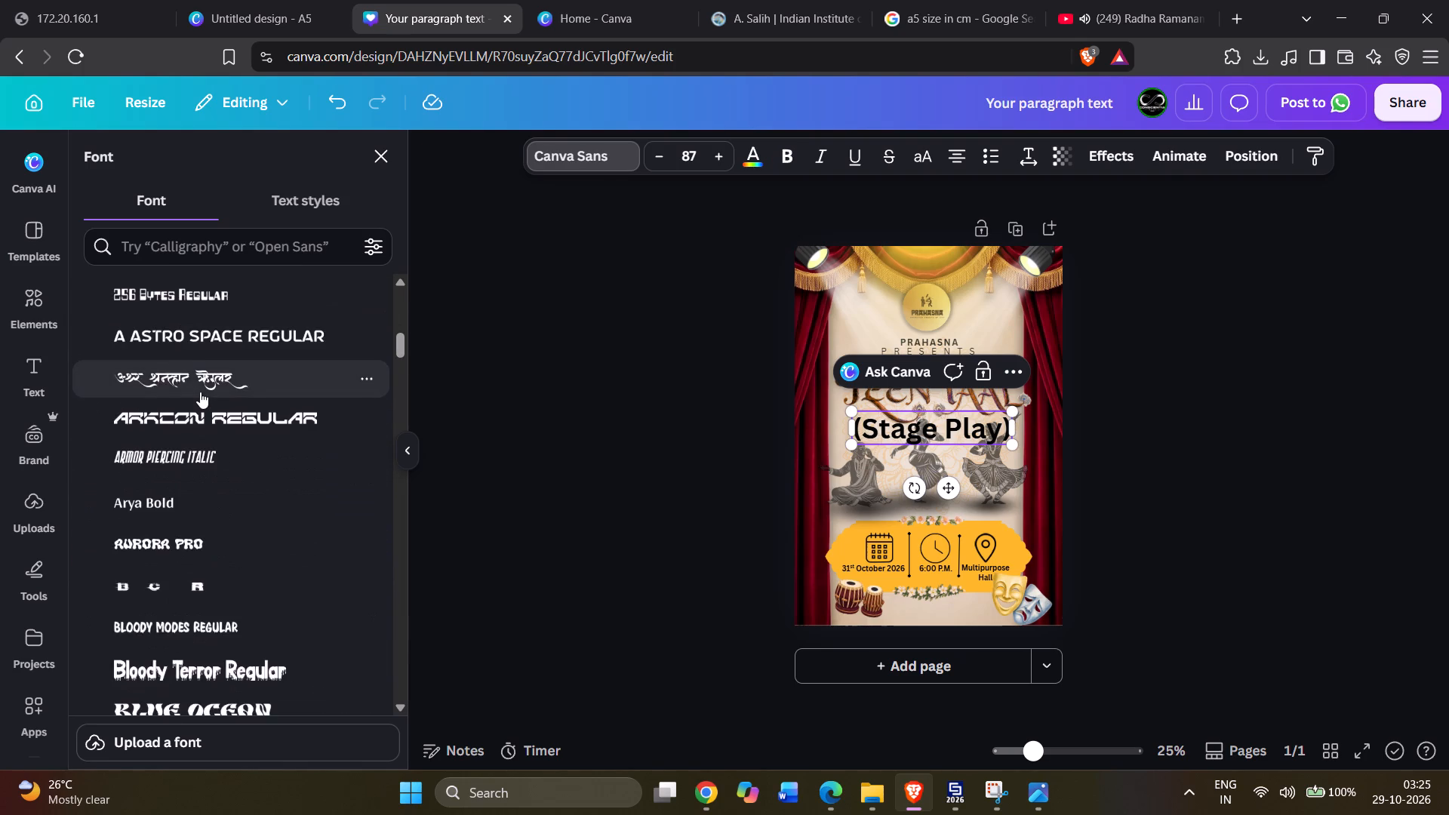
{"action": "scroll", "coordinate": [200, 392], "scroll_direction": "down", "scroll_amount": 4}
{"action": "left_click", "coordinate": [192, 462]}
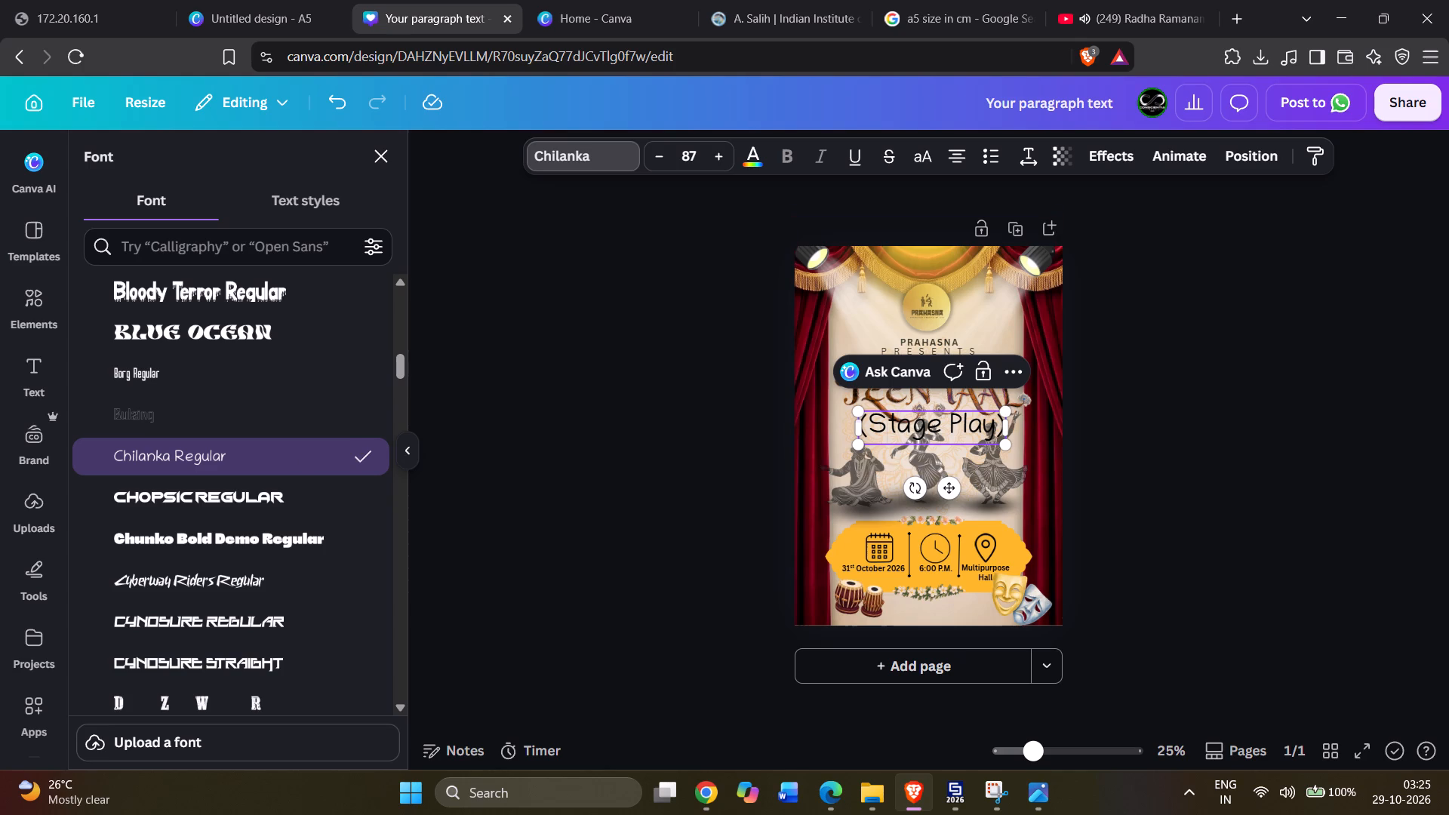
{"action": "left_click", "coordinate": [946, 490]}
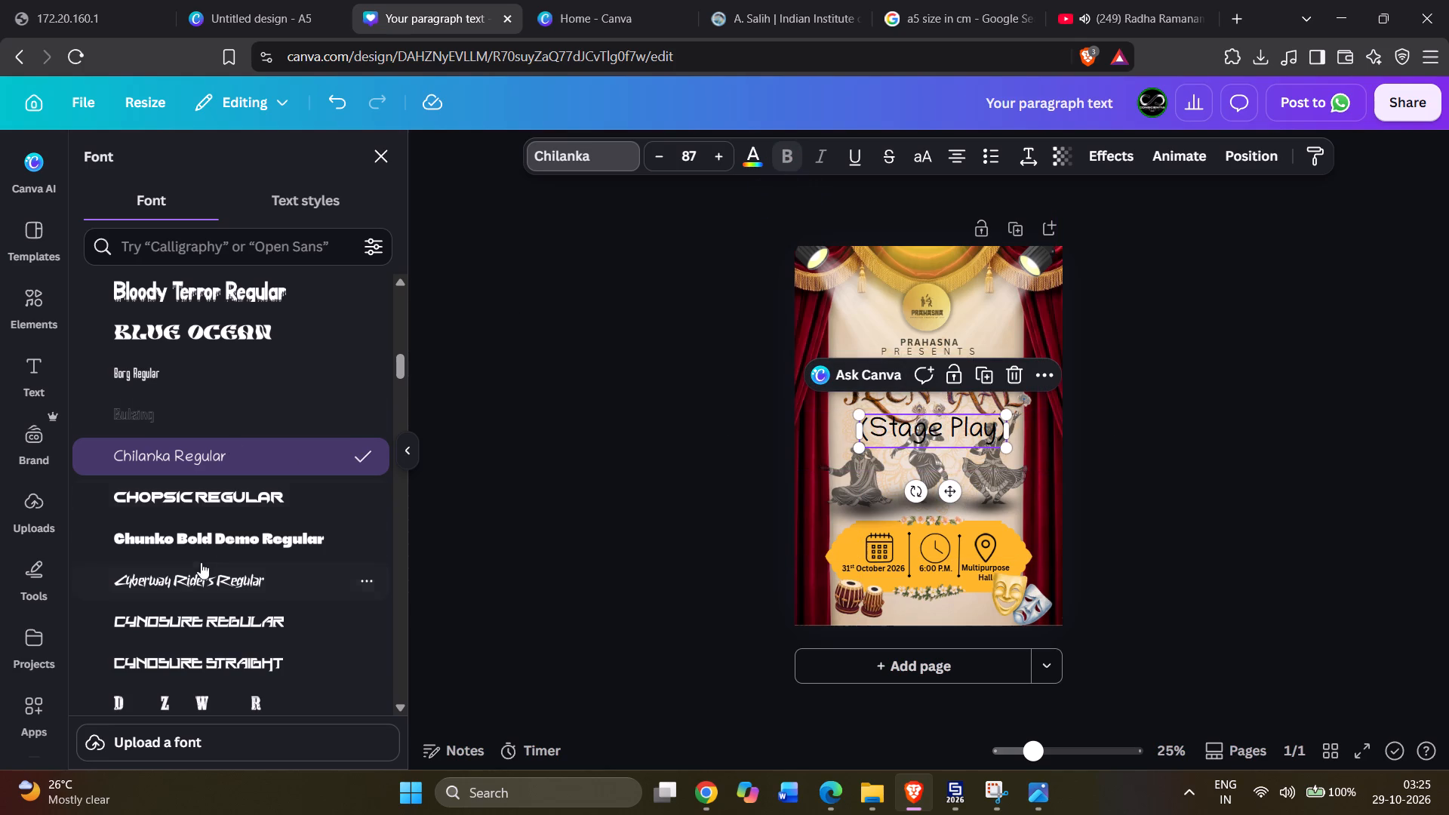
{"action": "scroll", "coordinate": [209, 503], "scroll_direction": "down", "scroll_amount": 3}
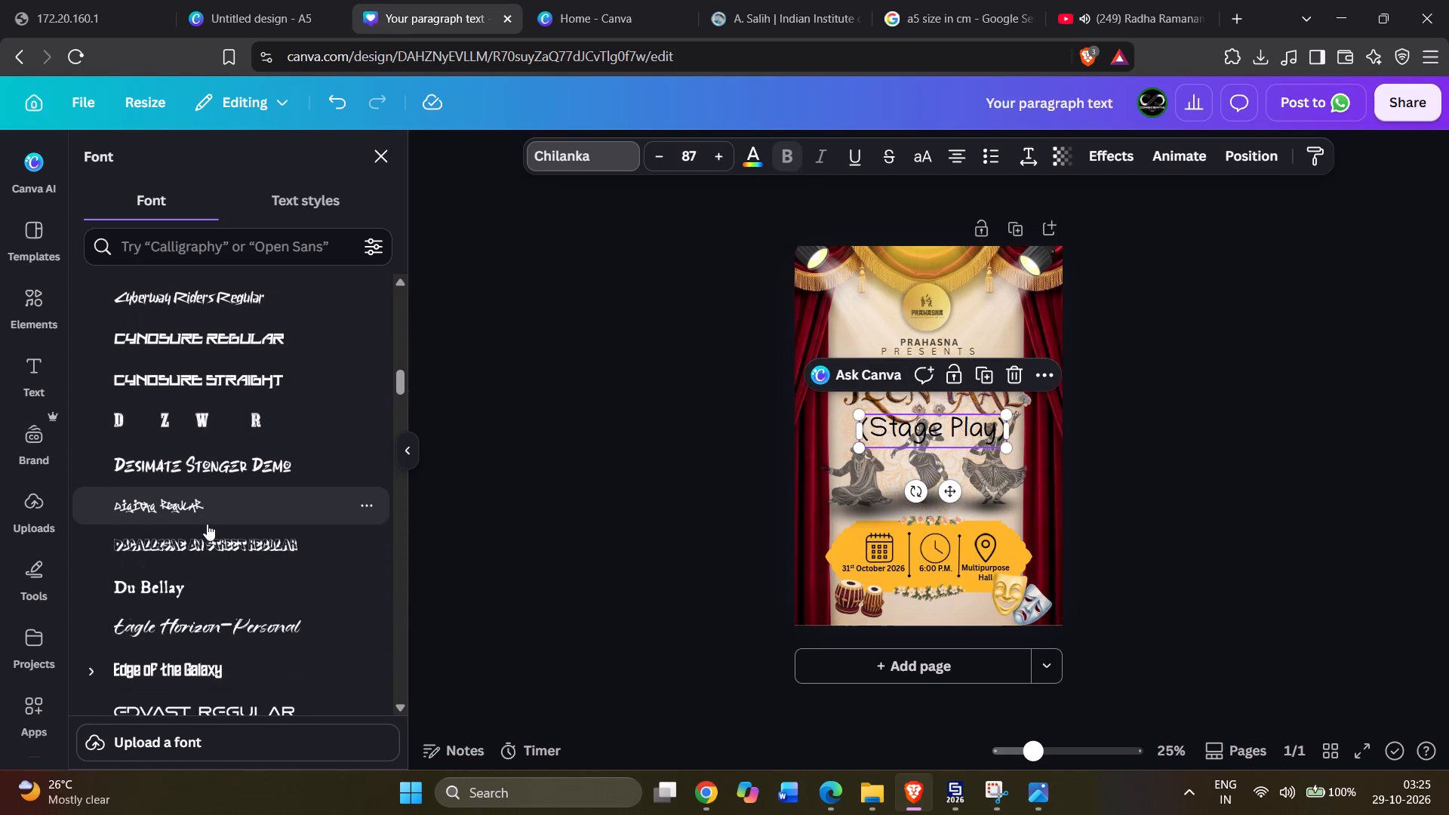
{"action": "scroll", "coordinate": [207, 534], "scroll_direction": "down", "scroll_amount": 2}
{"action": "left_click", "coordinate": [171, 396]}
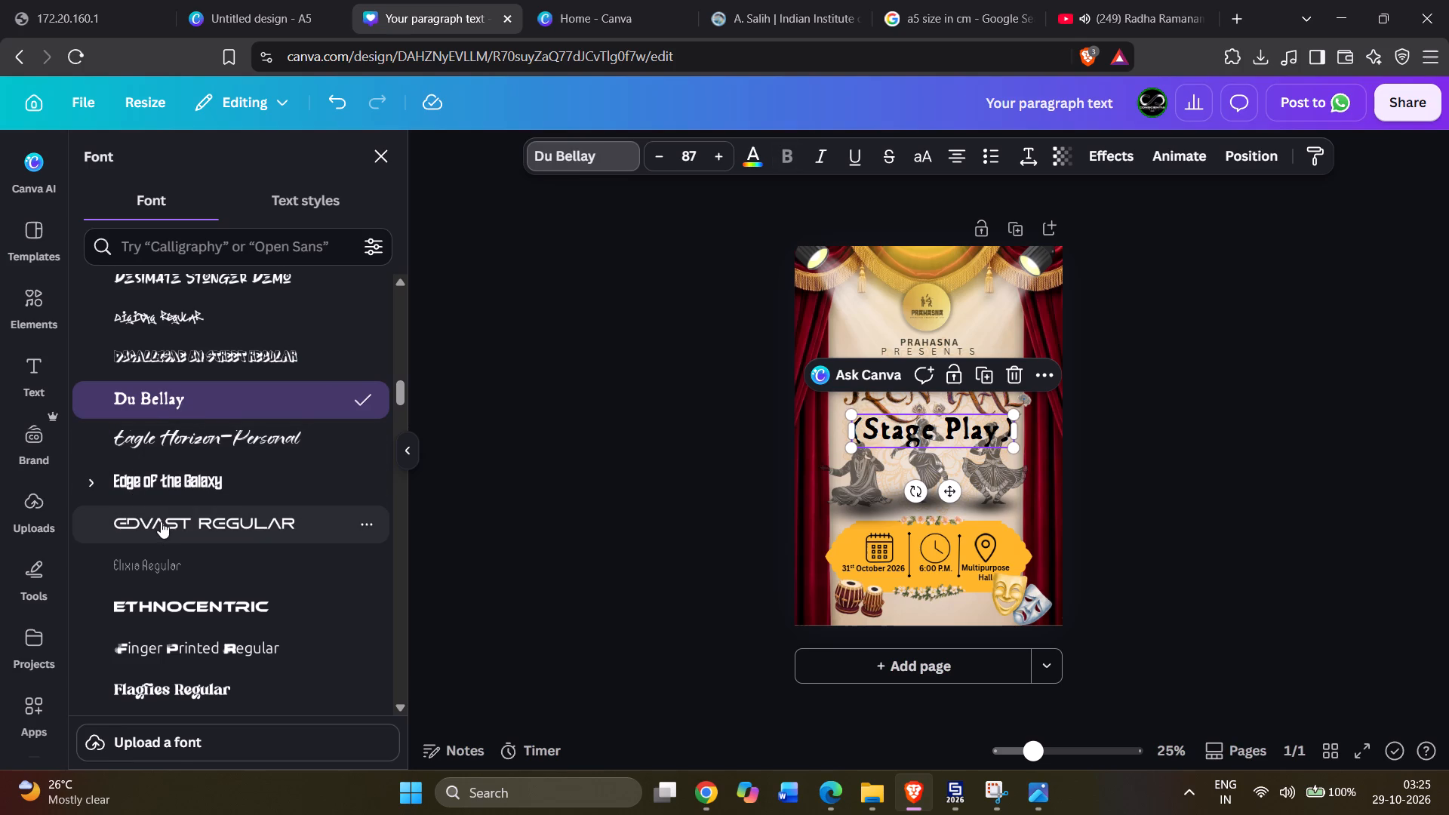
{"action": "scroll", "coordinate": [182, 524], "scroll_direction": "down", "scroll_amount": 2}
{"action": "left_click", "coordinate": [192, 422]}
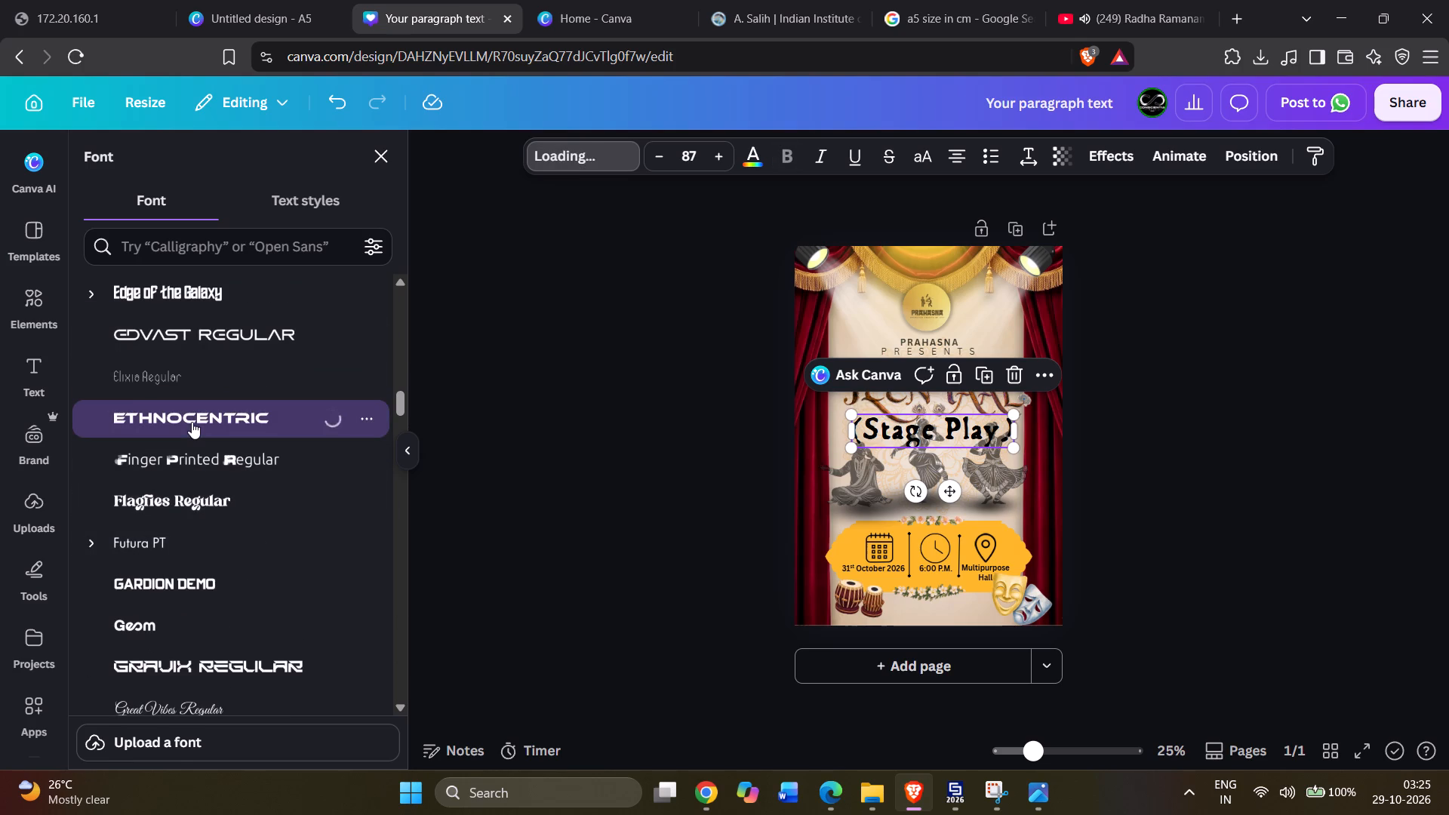
Set the "(Stage Play)" subtitle's font to Futura PT.
{"action": "left_click", "coordinate": [183, 537]}
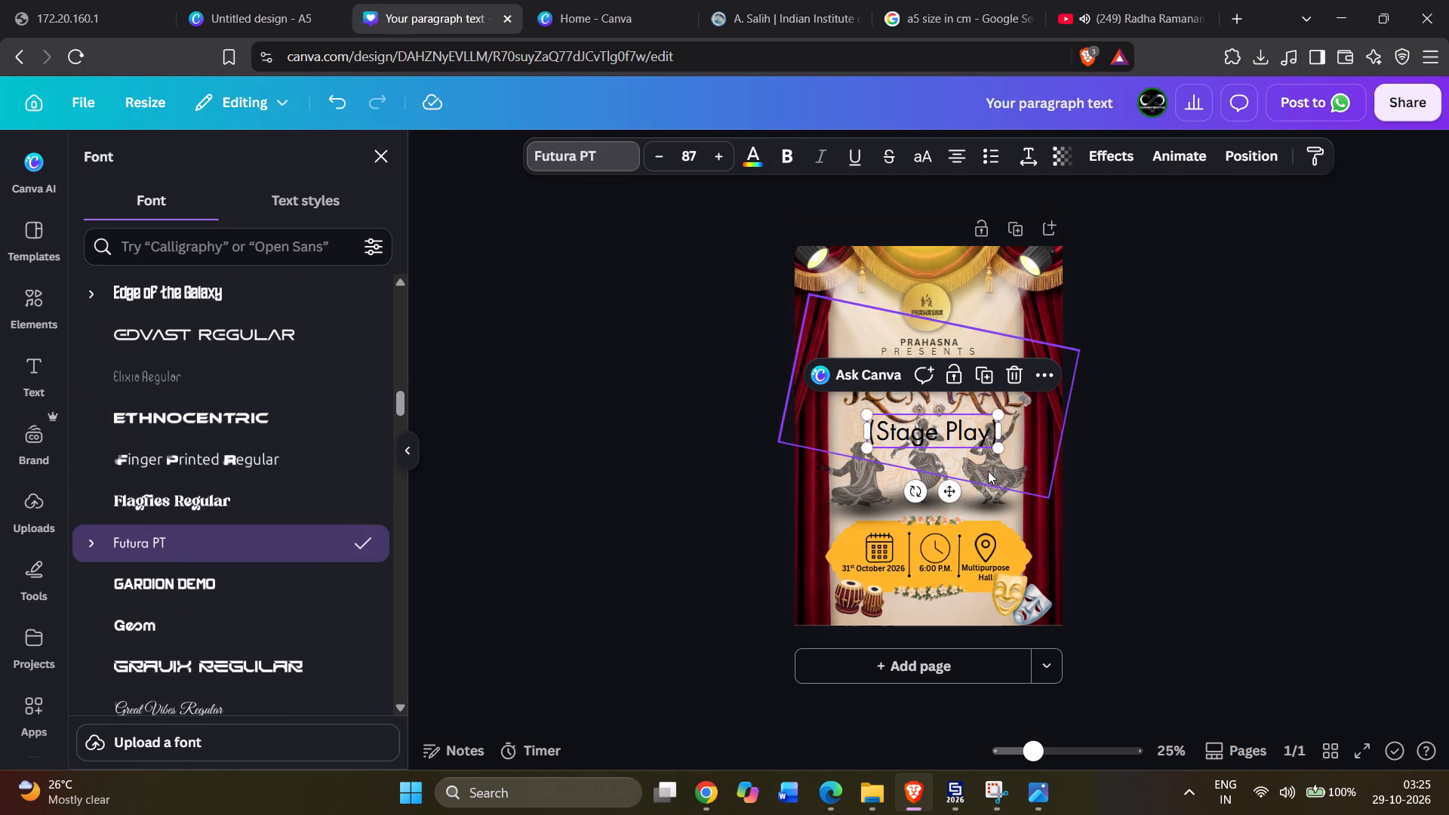
Move the "(Stage Play)" subtitle up closer to the title and scale it down to about size 71.3.
{"action": "left_click_drag", "start_coordinate": [949, 492], "coordinate": [952, 482]}
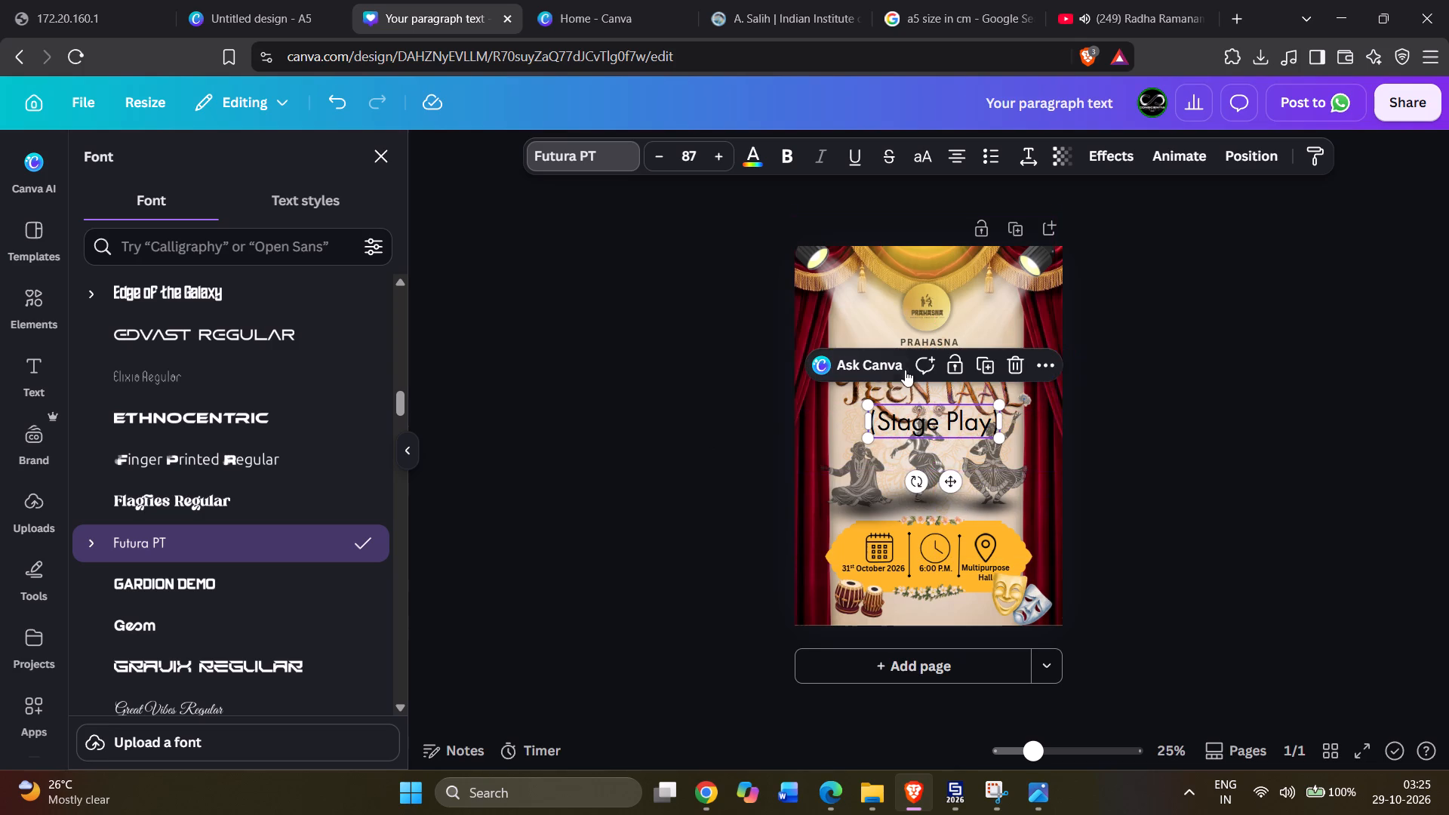
{"action": "left_click_drag", "start_coordinate": [864, 401], "coordinate": [888, 411]}
Shift the group of three dancers slightly down, closer to the yellow event details banner.
{"action": "left_click_drag", "start_coordinate": [885, 498], "coordinate": [889, 517]}
Centre the "(Stage Play)" subtitle horizontally beneath the TEEN TAAL title and leave a small gap below the lettering.
{"action": "left_click_drag", "start_coordinate": [977, 425], "coordinate": [977, 425]}
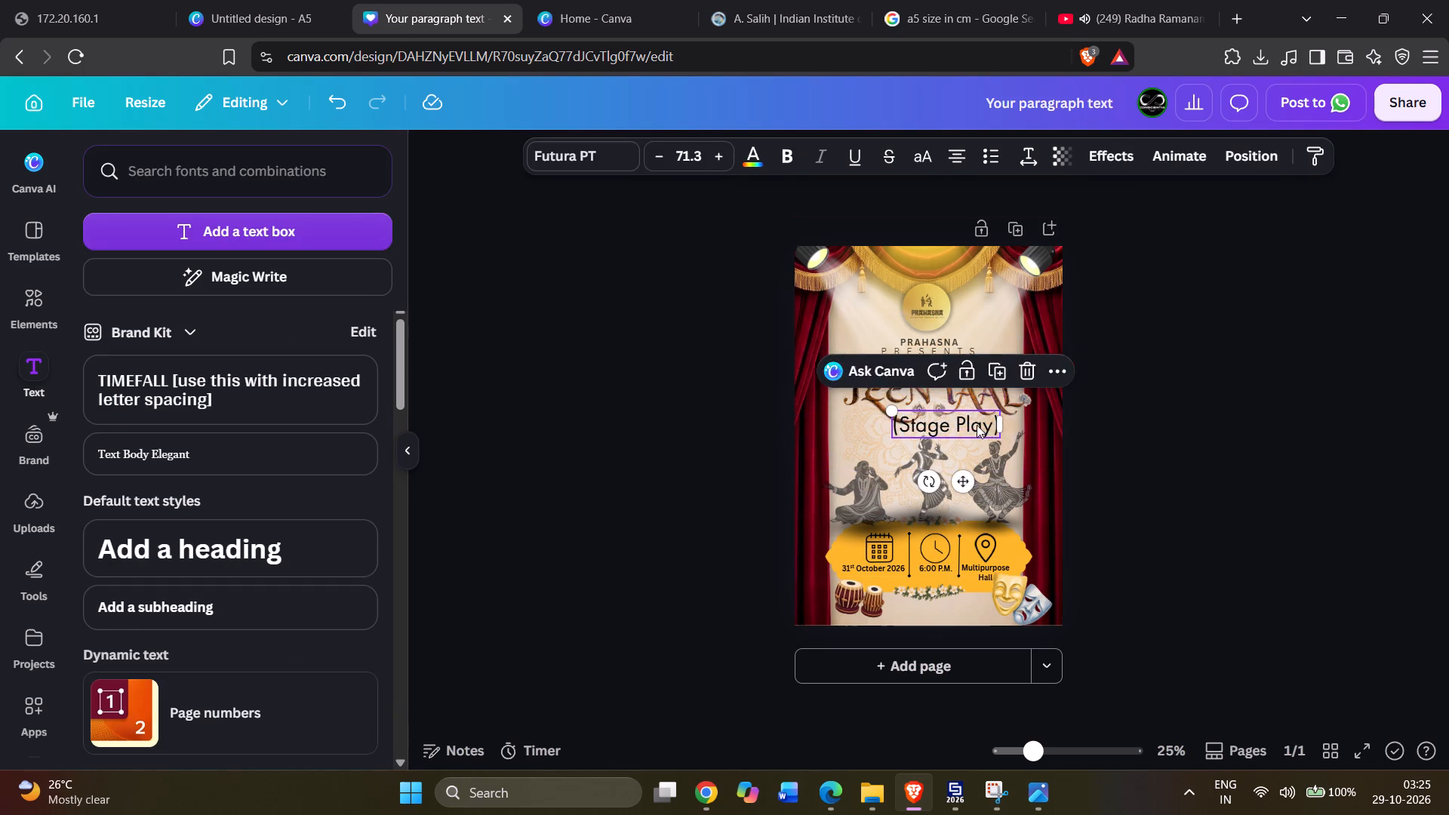
{"action": "left_click_drag", "start_coordinate": [977, 425], "coordinate": [964, 425]}
{"action": "left_click", "coordinate": [1197, 441]}
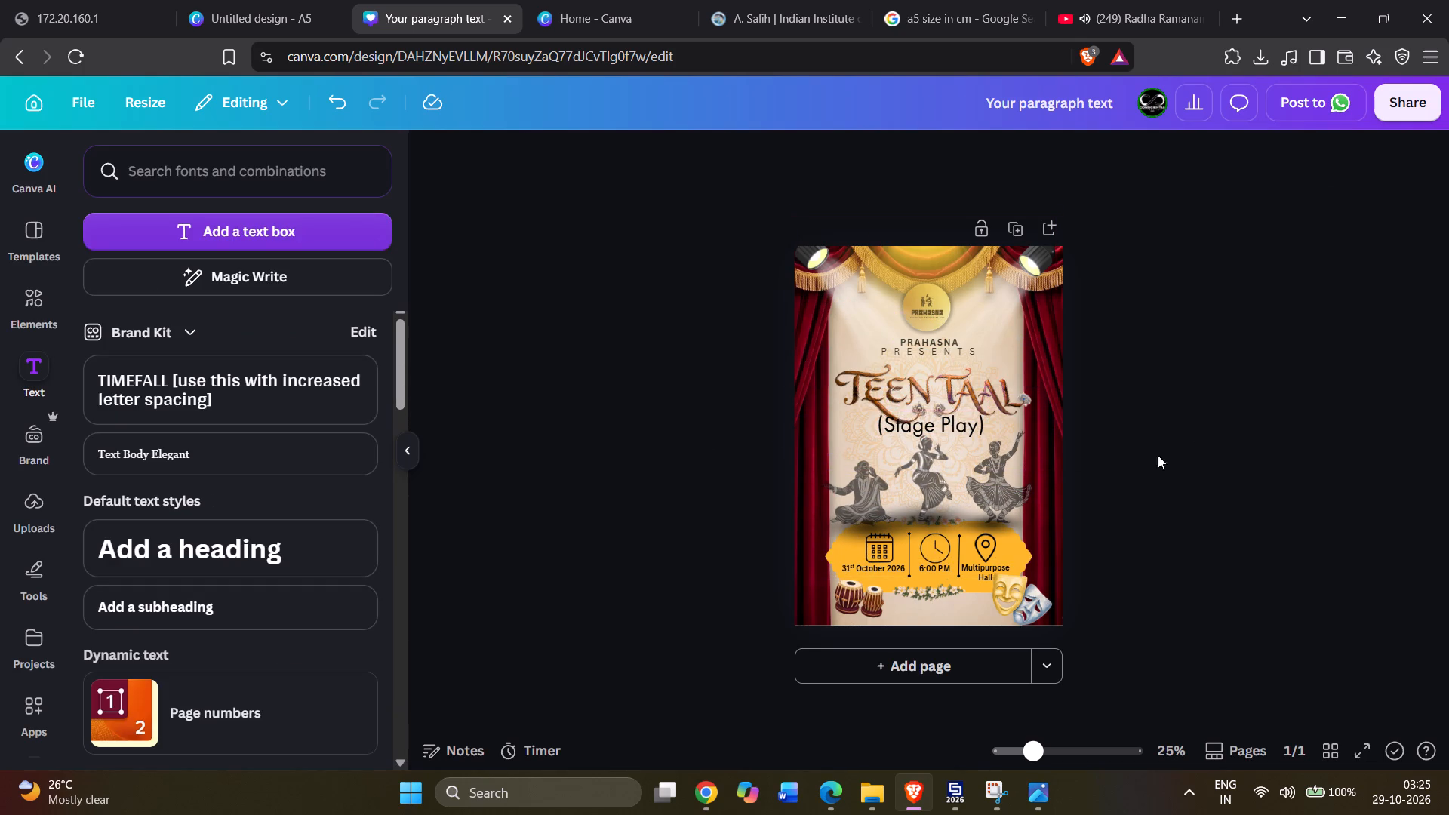
{"action": "left_click", "coordinate": [937, 423]}
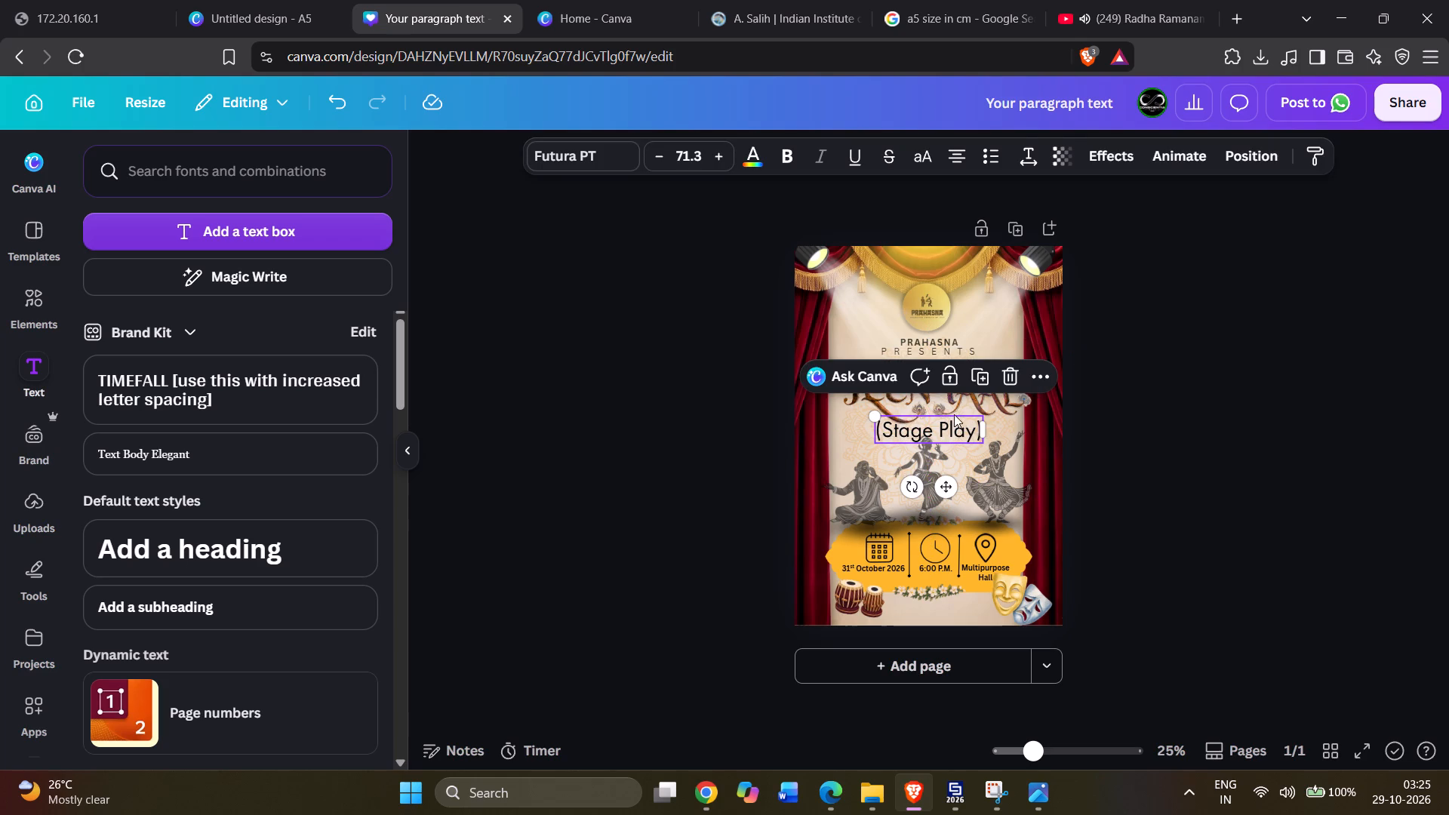
{"action": "left_click", "coordinate": [1358, 366]}
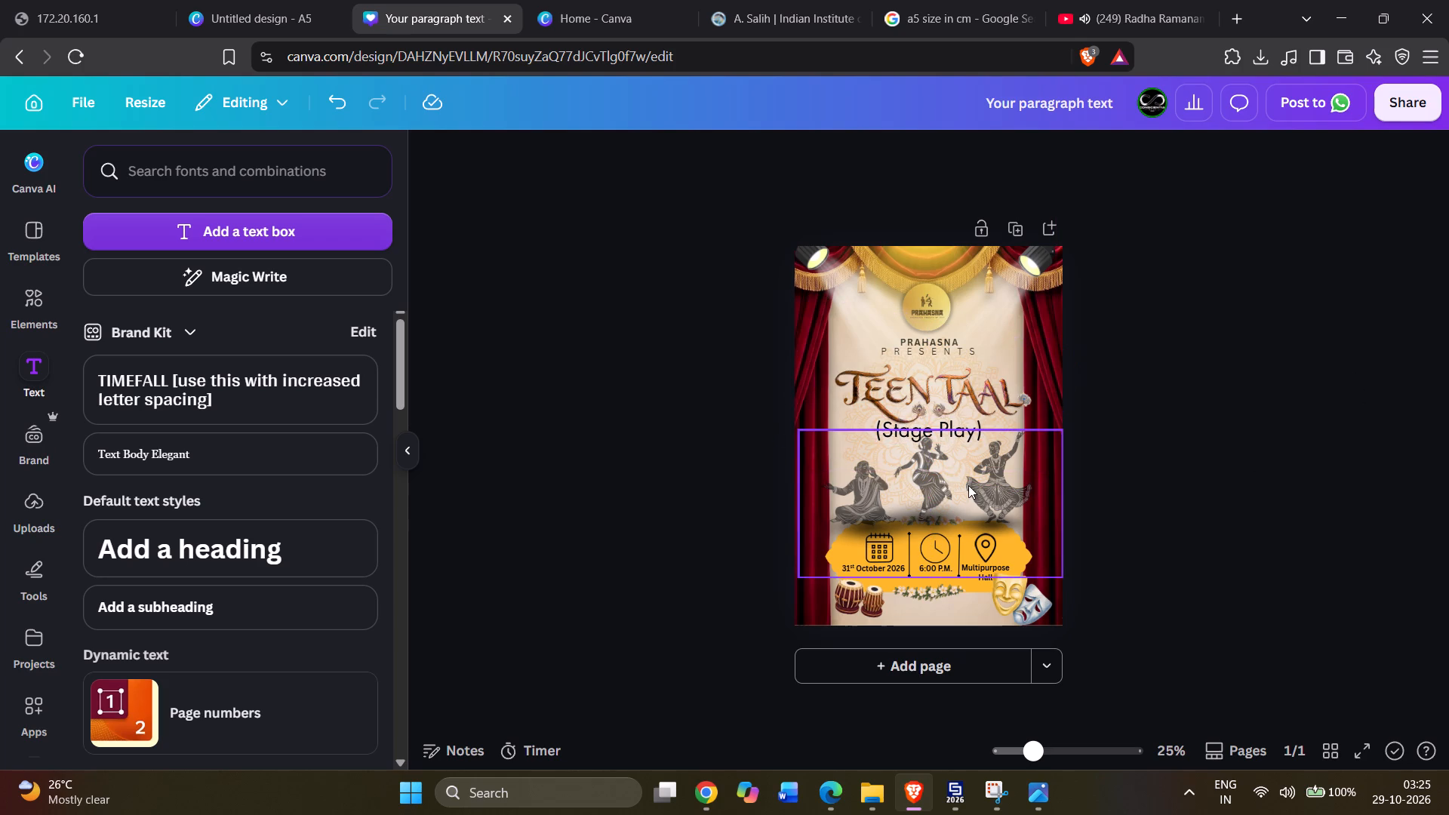
Nudge the group of three dancers slightly up and left, above the yellow event details banner.
{"action": "left_click_drag", "start_coordinate": [968, 485], "coordinate": [963, 478]}
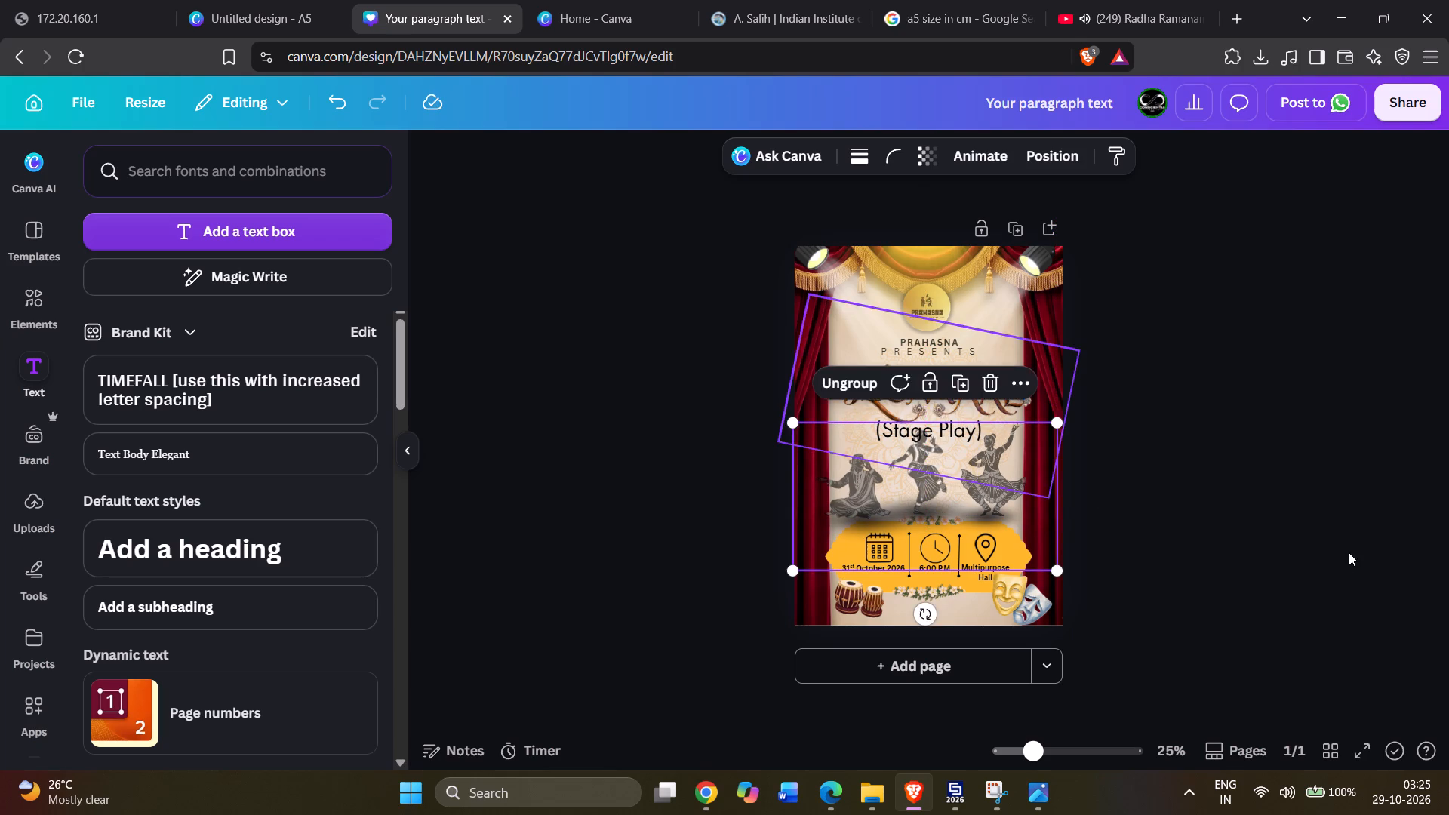
{"action": "left_click", "coordinate": [1349, 552]}
Select the dancers group, tabla, flower garland, theatre masks and event details together and shift them slightly down on the poster.
{"action": "left_click", "coordinate": [846, 583]}
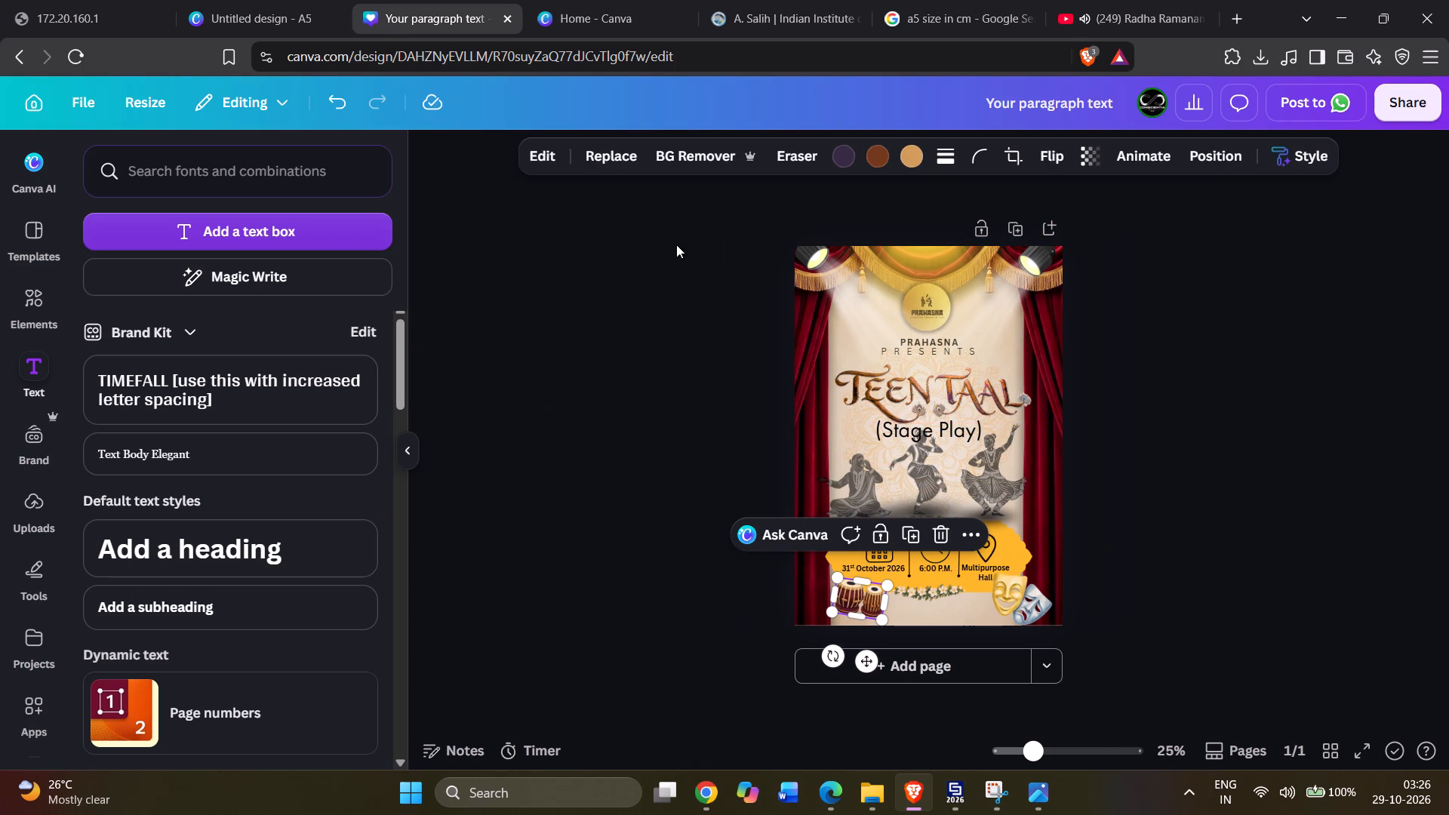
{"action": "key", "text": "alt+1"}
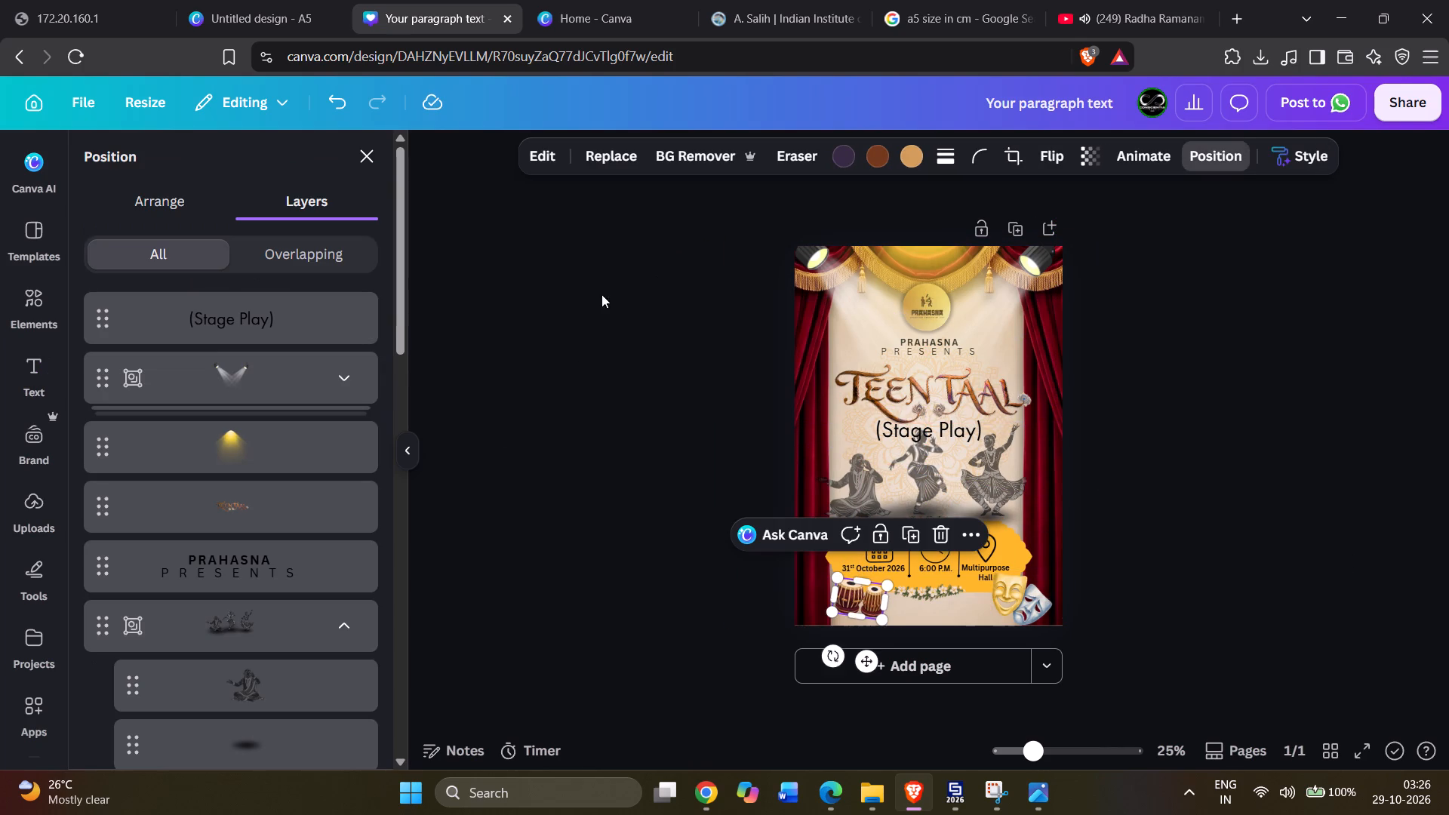
{"action": "scroll", "coordinate": [331, 557], "scroll_direction": "down", "scroll_amount": 7}
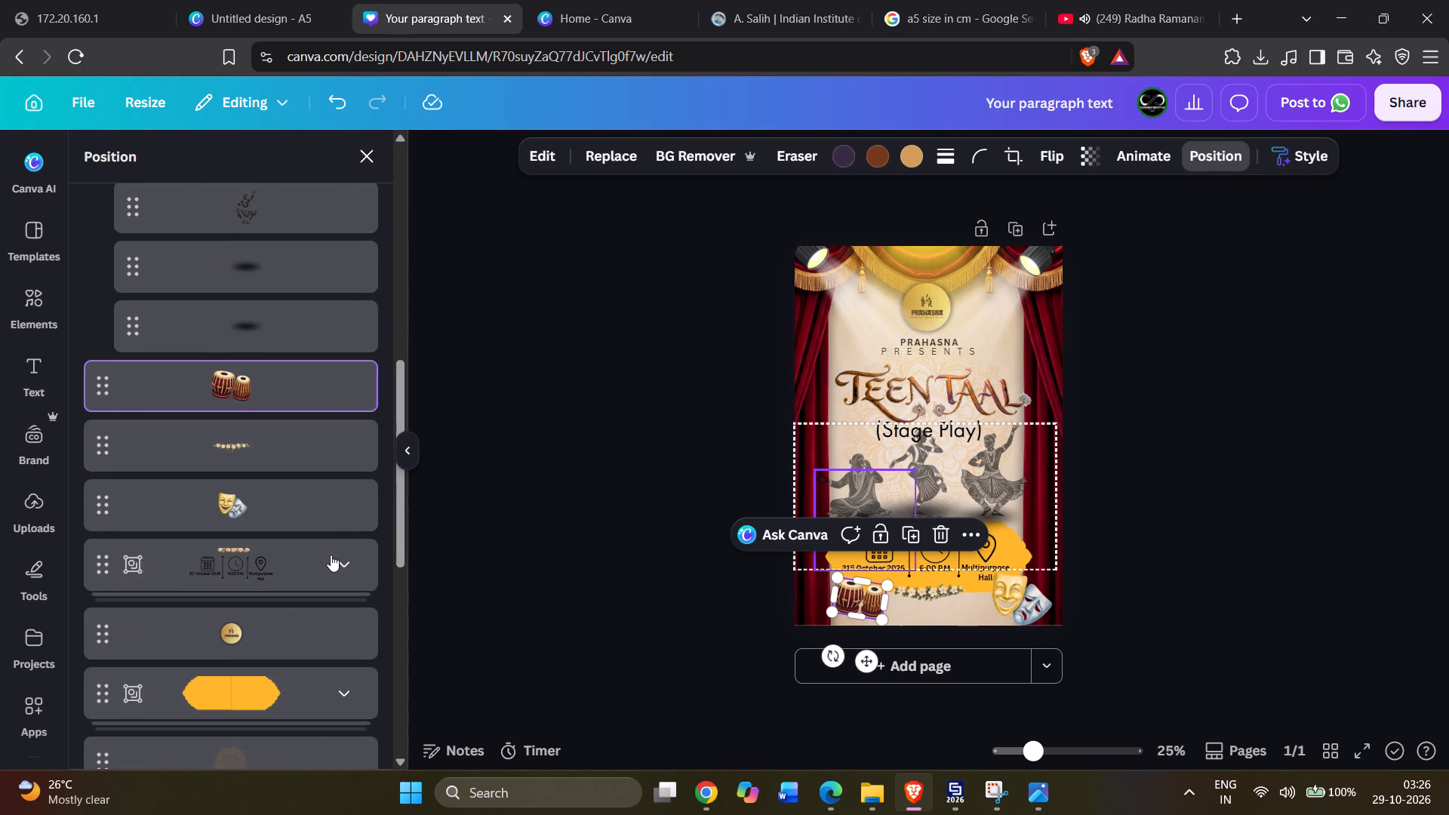
{"action": "scroll", "coordinate": [232, 293], "scroll_direction": "up", "scroll_amount": 4}
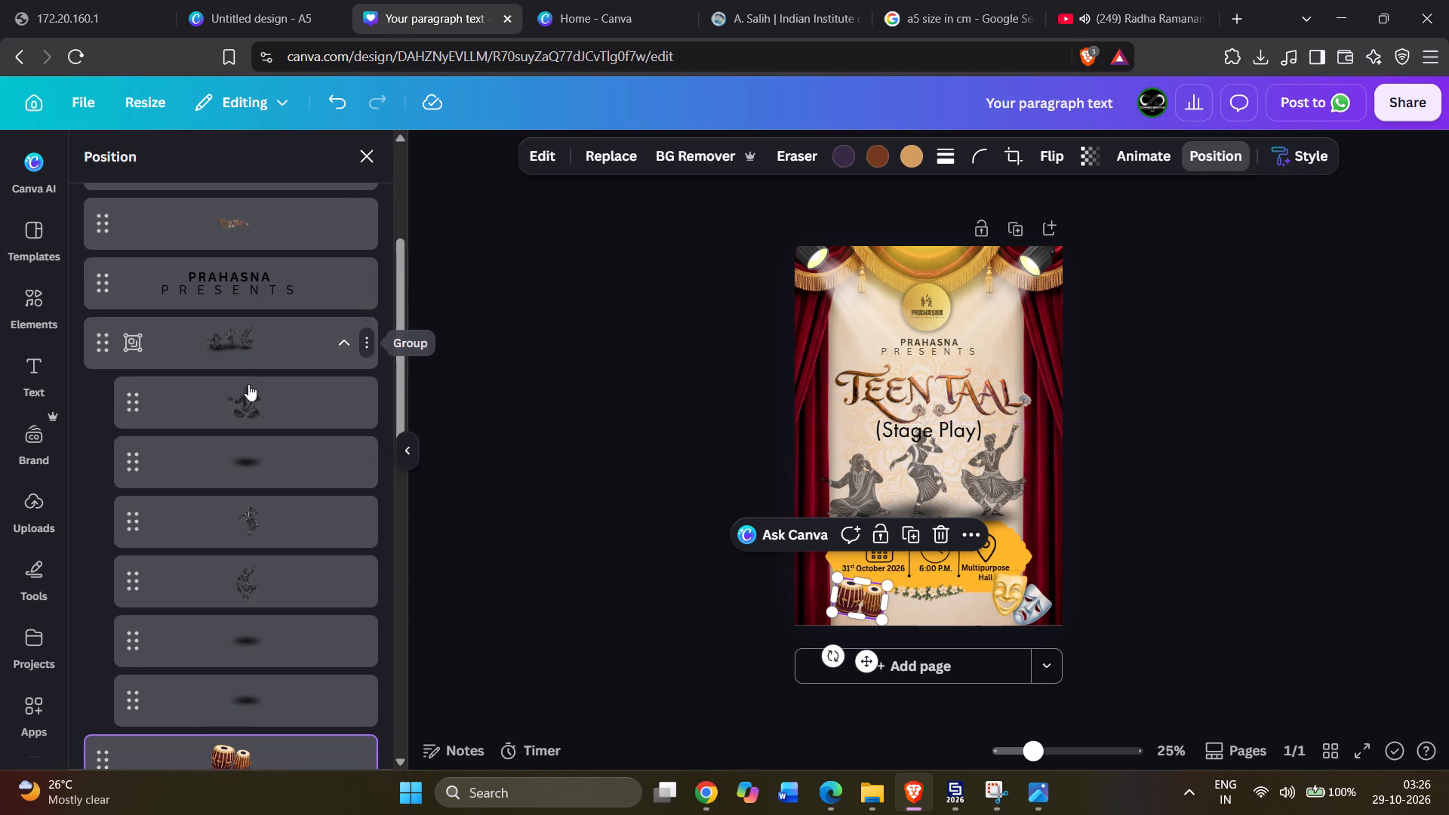
{"action": "left_click", "coordinate": [235, 338]}
{"action": "scroll", "coordinate": [280, 428], "scroll_direction": "down", "scroll_amount": 1}
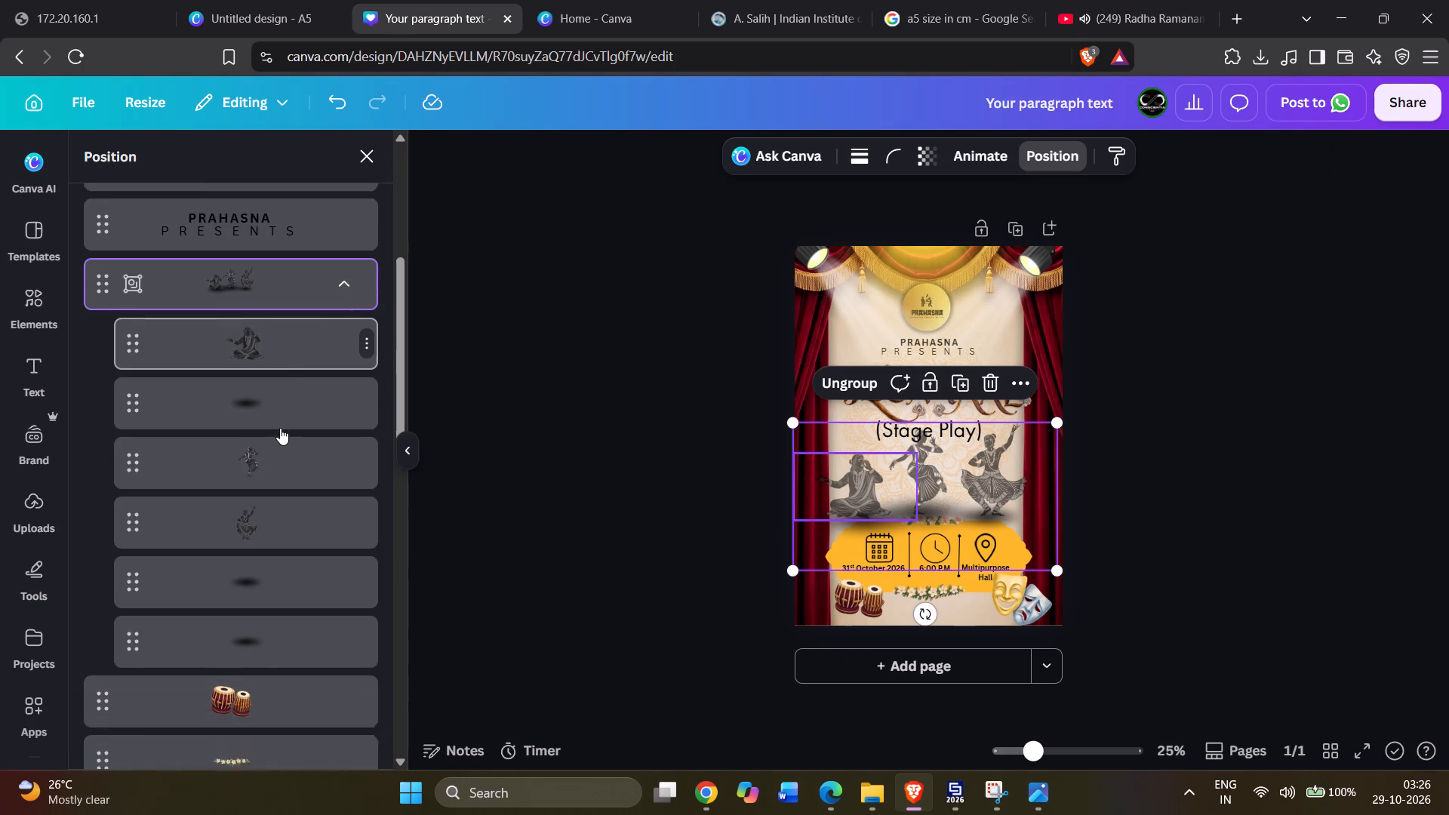
{"action": "scroll", "coordinate": [280, 428], "scroll_direction": "down", "scroll_amount": 2}
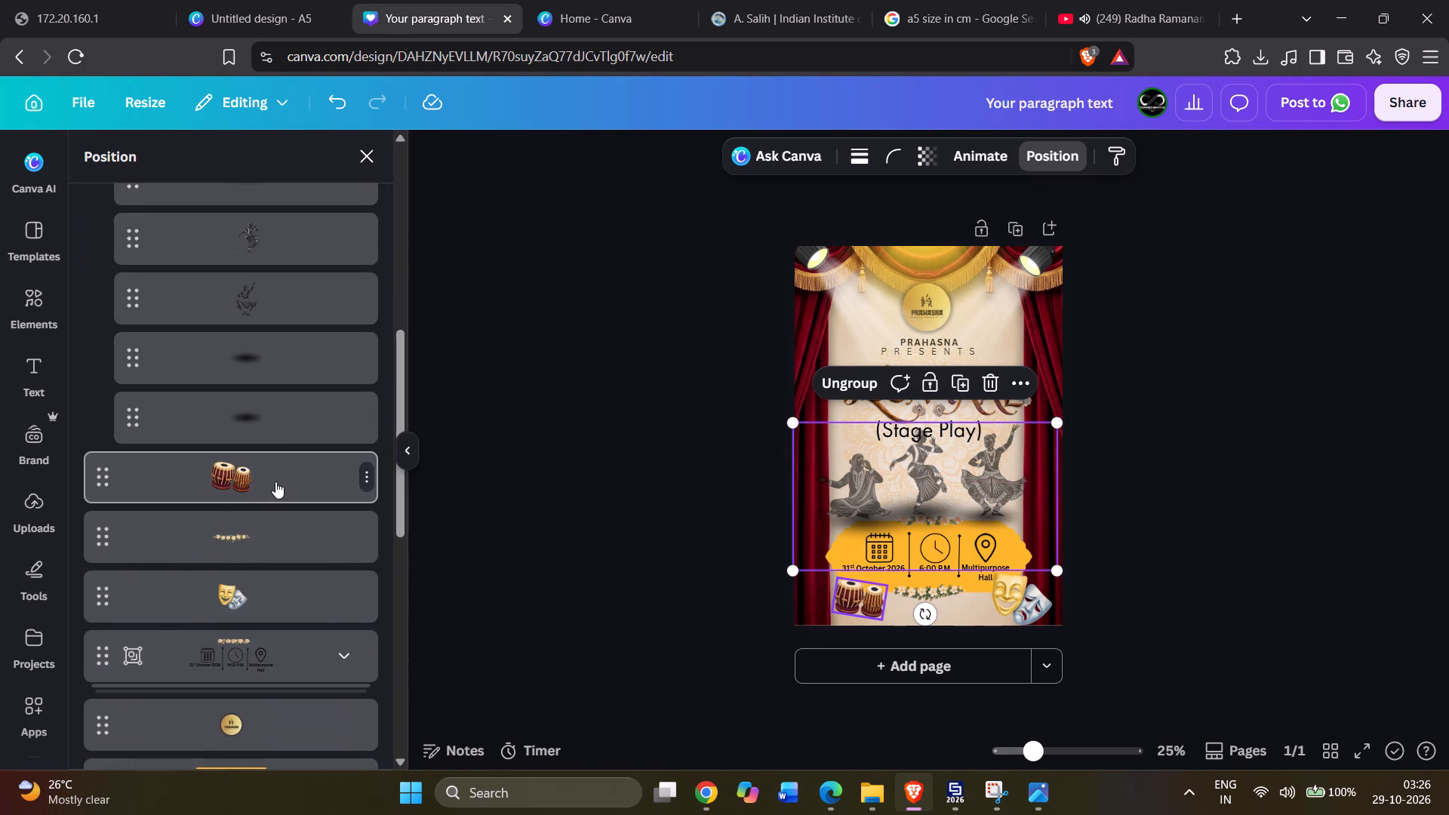
{"action": "left_click", "coordinate": [274, 468], "text": "shift"}
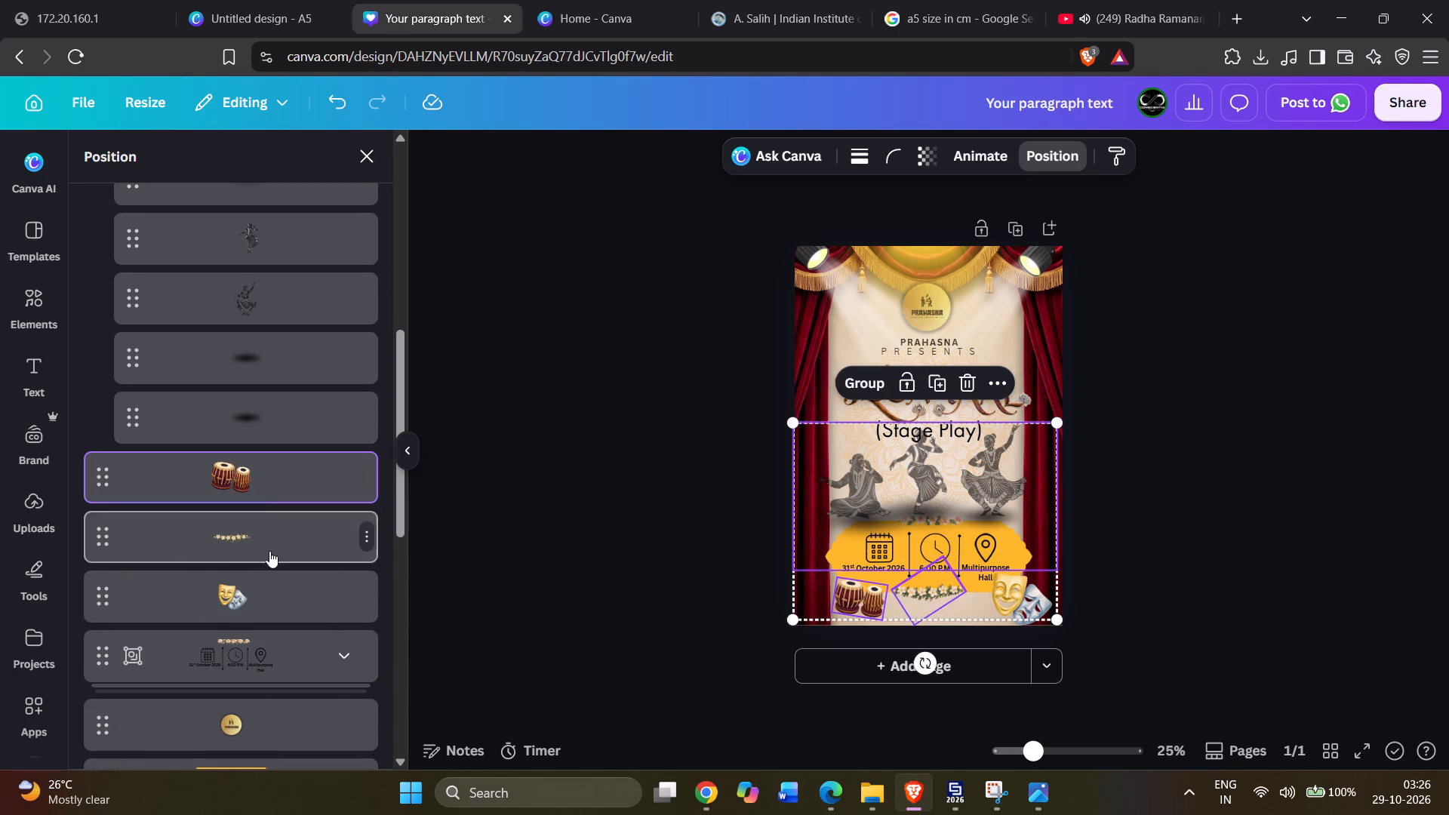
{"action": "left_click", "coordinate": [257, 578], "text": "shift"}
{"action": "left_click", "coordinate": [251, 535], "text": "shift"}
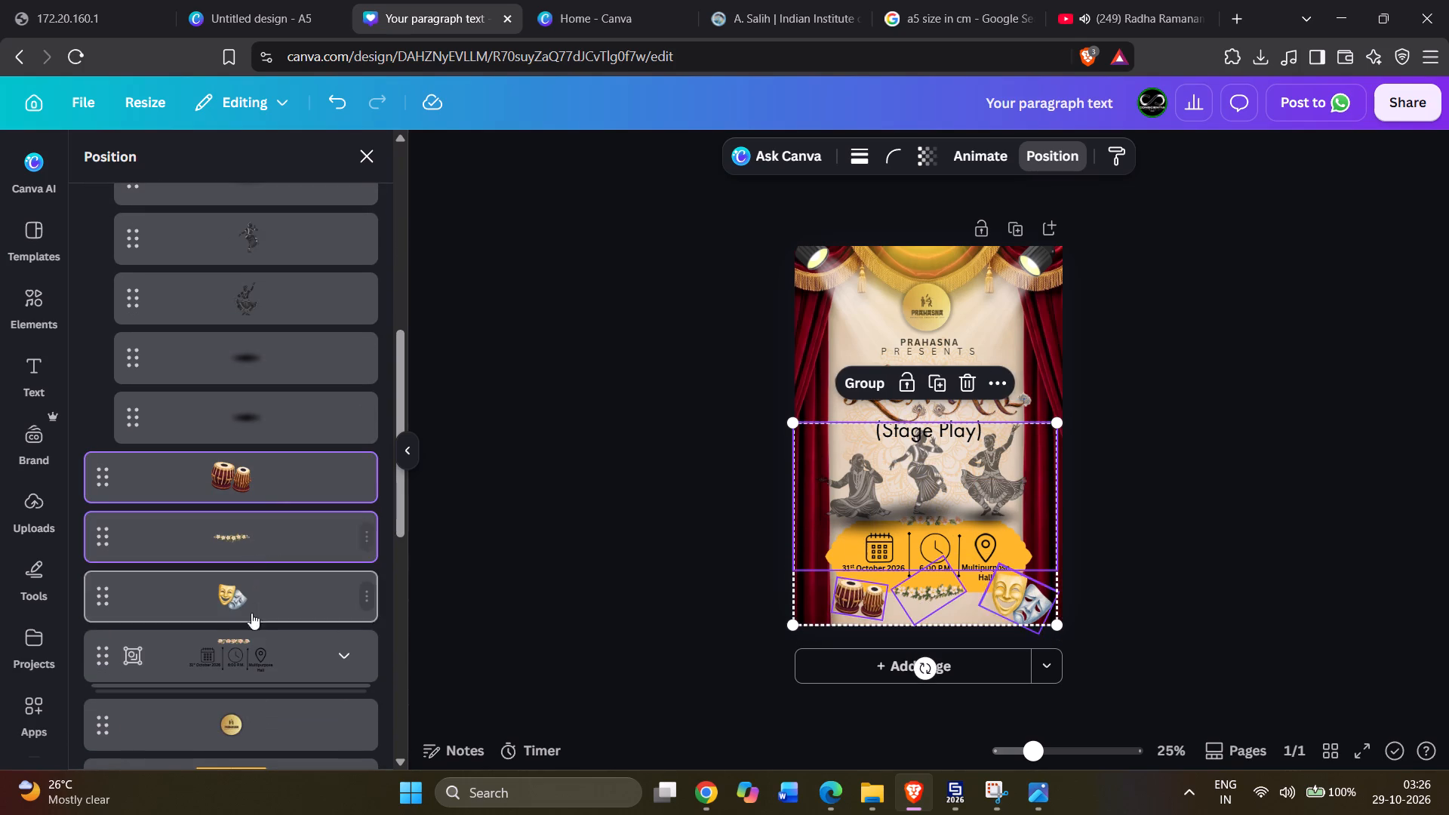
{"action": "scroll", "coordinate": [283, 586], "scroll_direction": "down", "scroll_amount": 1, "text": "shift"}
{"action": "left_click", "coordinate": [260, 644], "text": "shift"}
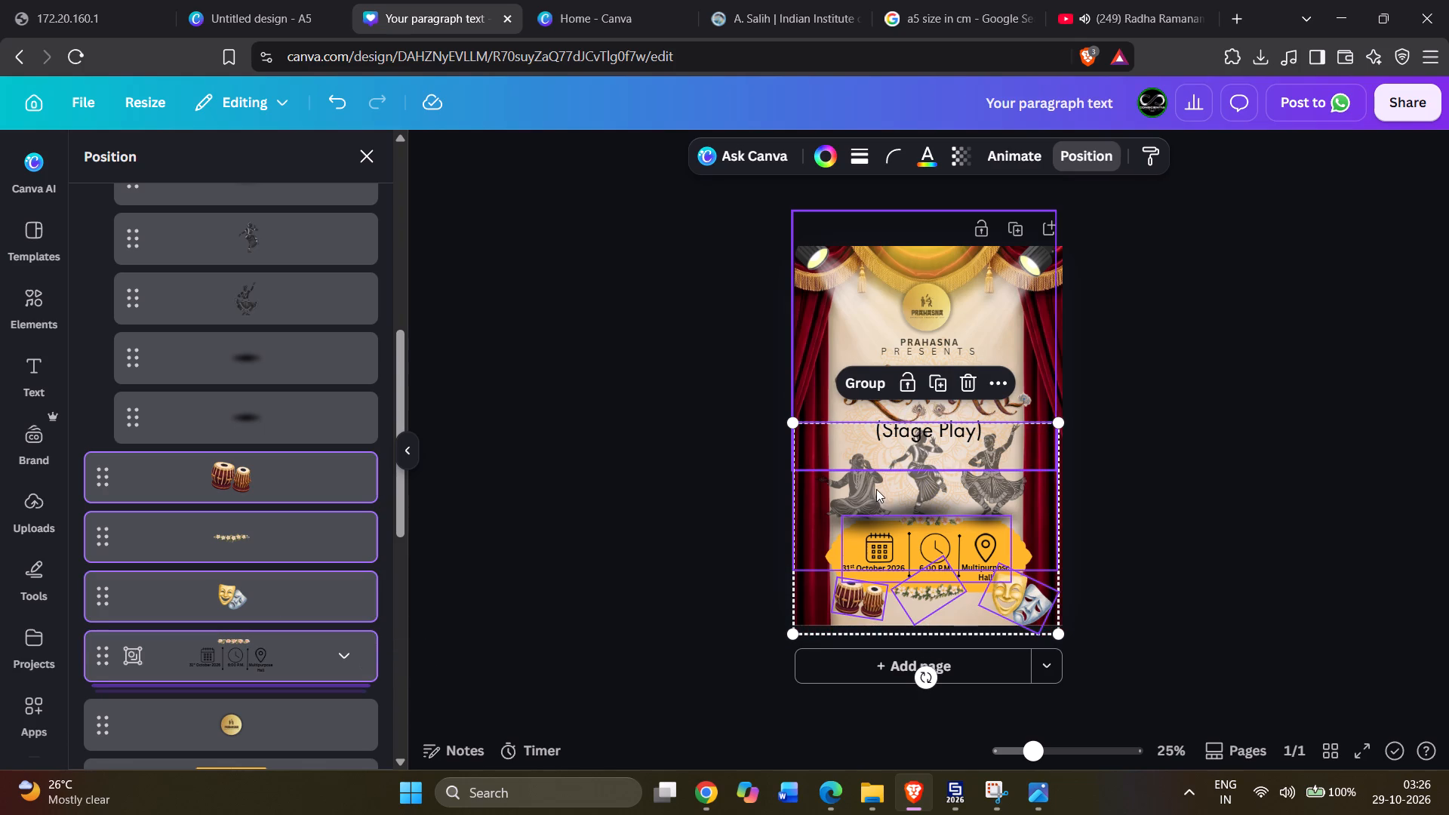
{"action": "left_click_drag", "start_coordinate": [879, 474], "coordinate": [880, 491]}
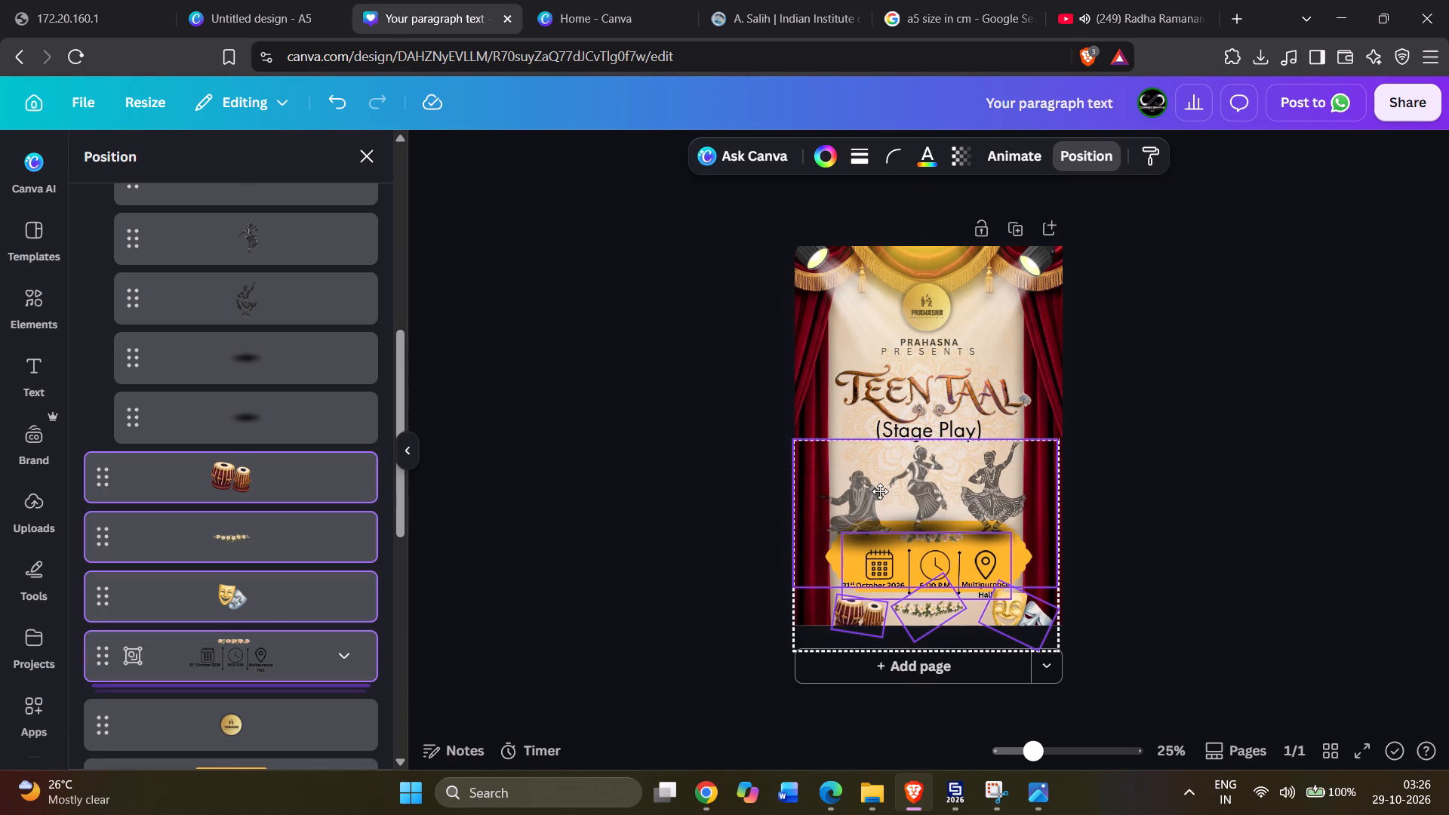
{"action": "left_click_drag", "start_coordinate": [880, 491], "coordinate": [878, 483]}
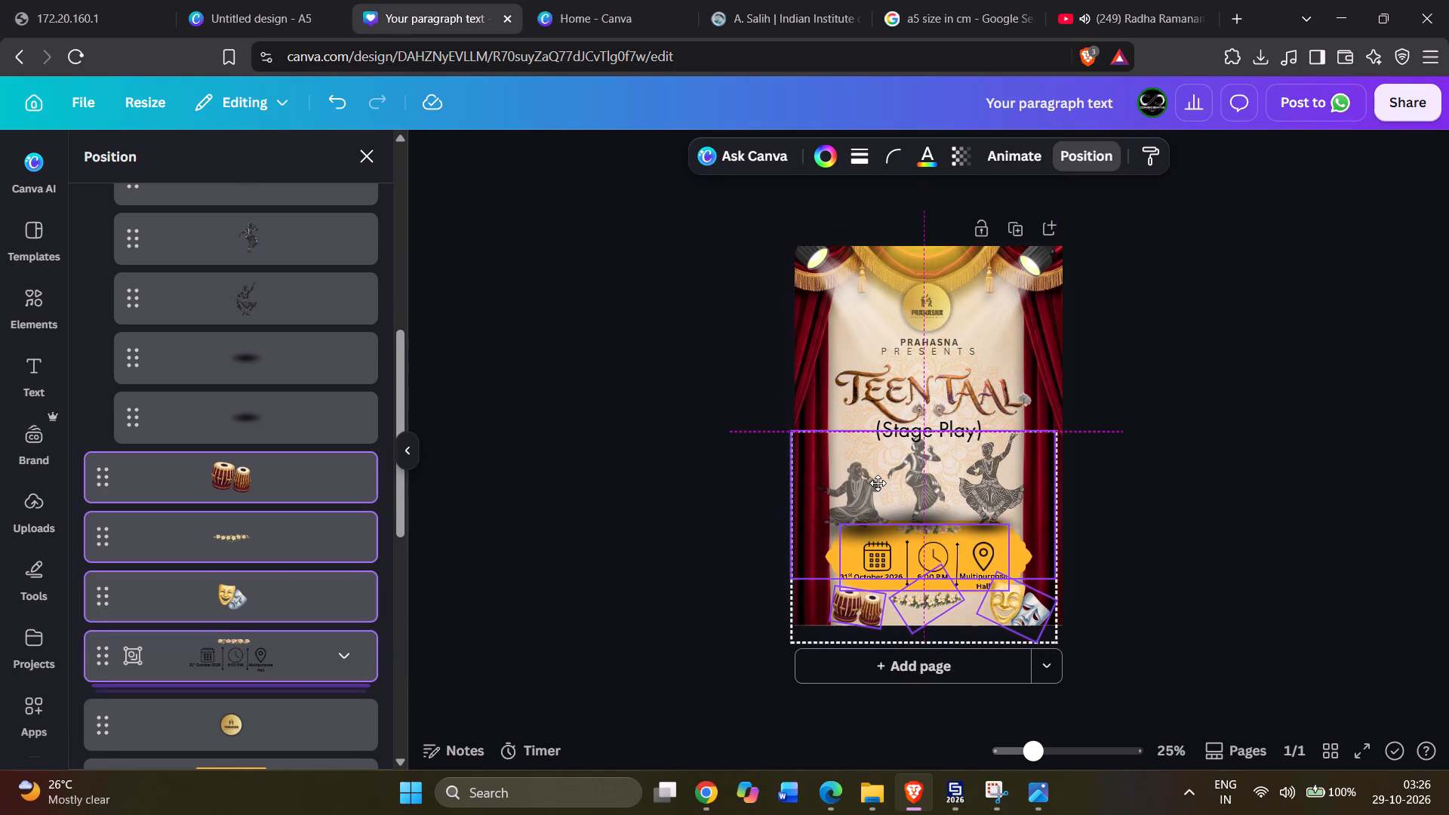
{"action": "left_click_drag", "start_coordinate": [878, 483], "coordinate": [878, 484]}
{"action": "left_click", "coordinate": [1241, 410]}
{"action": "left_click", "coordinate": [1180, 407]}
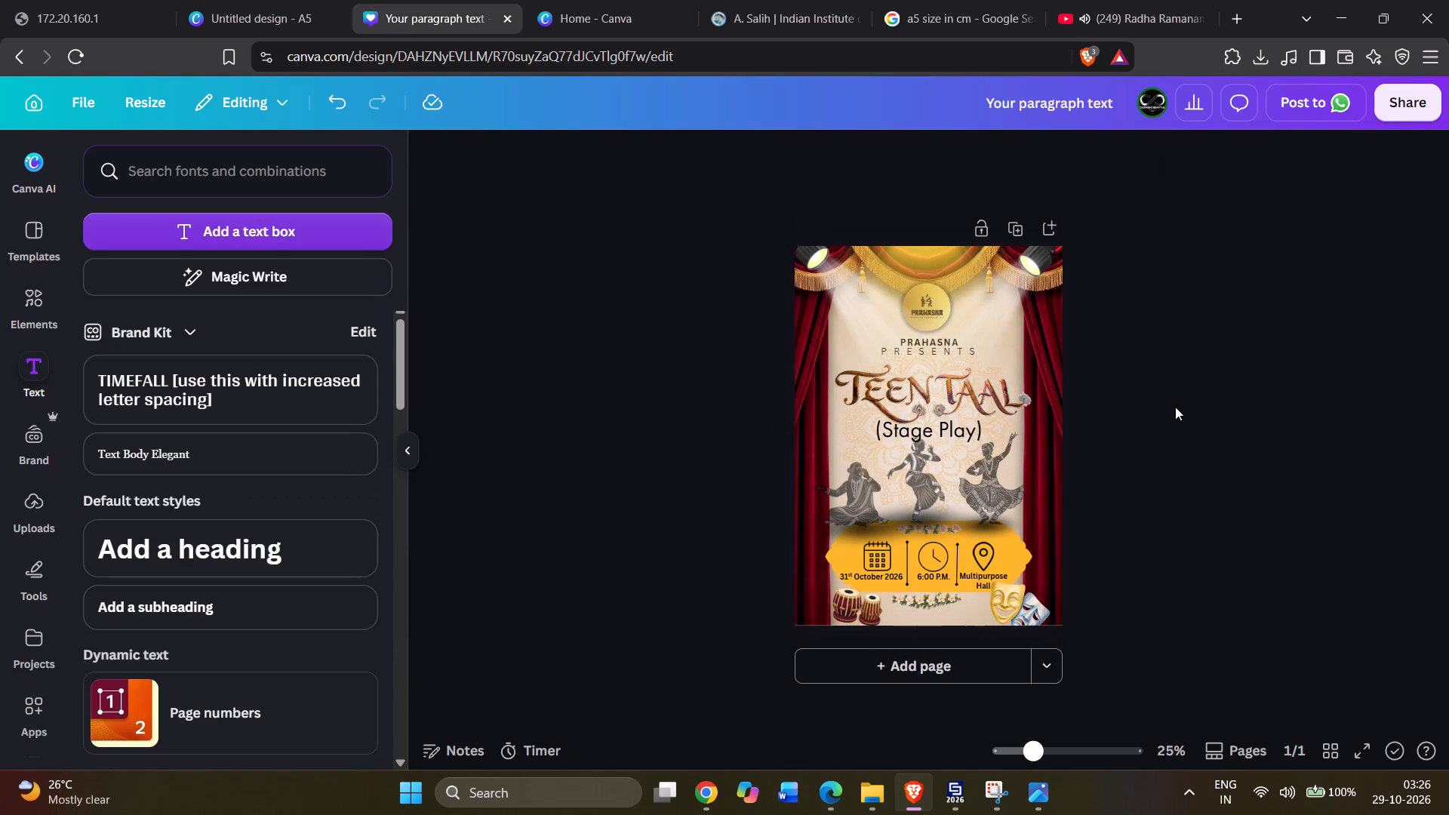
Scale the "(Stage Play)" subtitle down to about size 65.9 and recentre it beneath the TEEN TAAL title.
{"action": "left_click", "coordinate": [954, 429]}
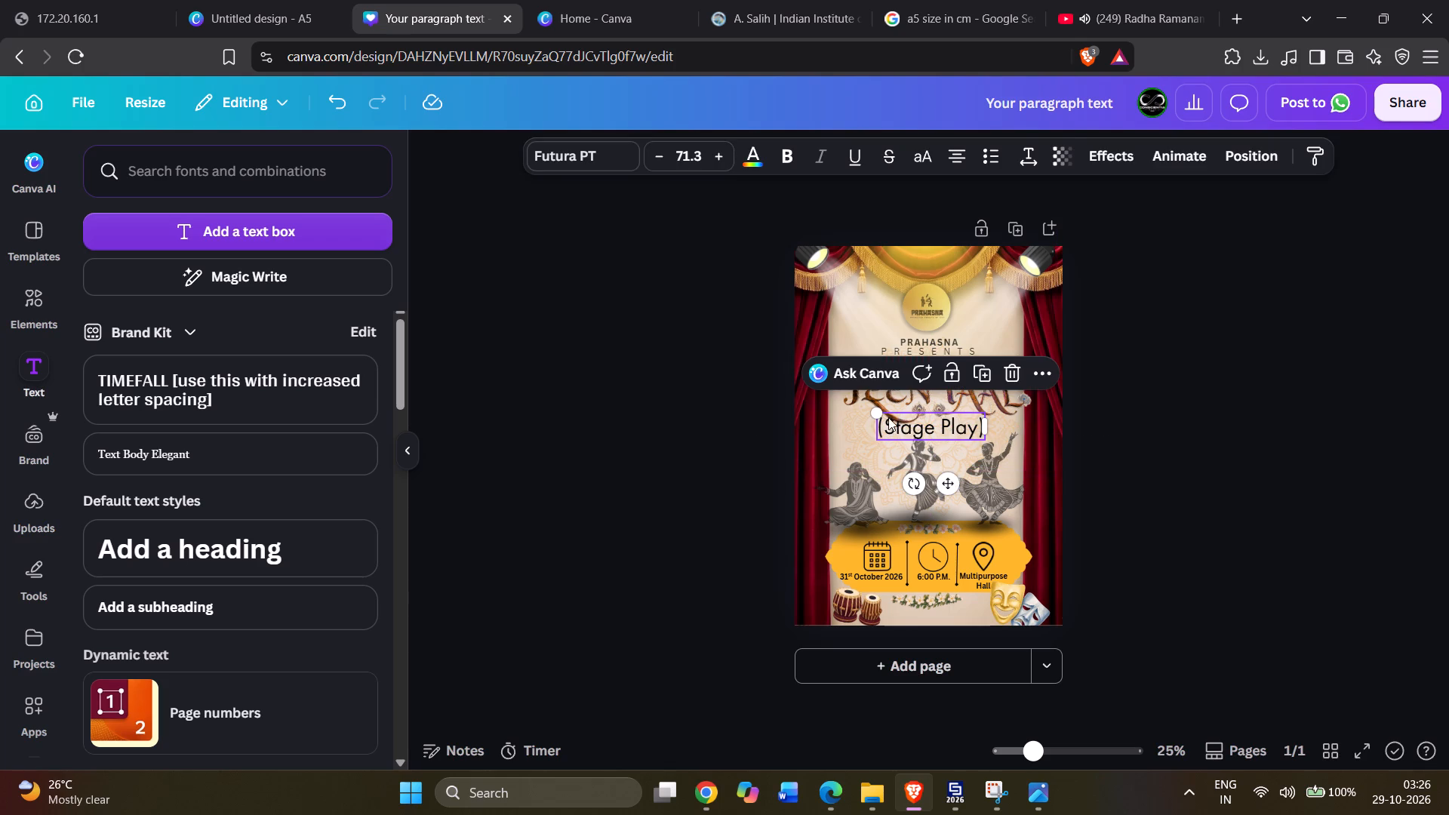
{"action": "left_click_drag", "start_coordinate": [872, 410], "coordinate": [879, 414]}
{"action": "left_click_drag", "start_coordinate": [955, 423], "coordinate": [947, 425]}
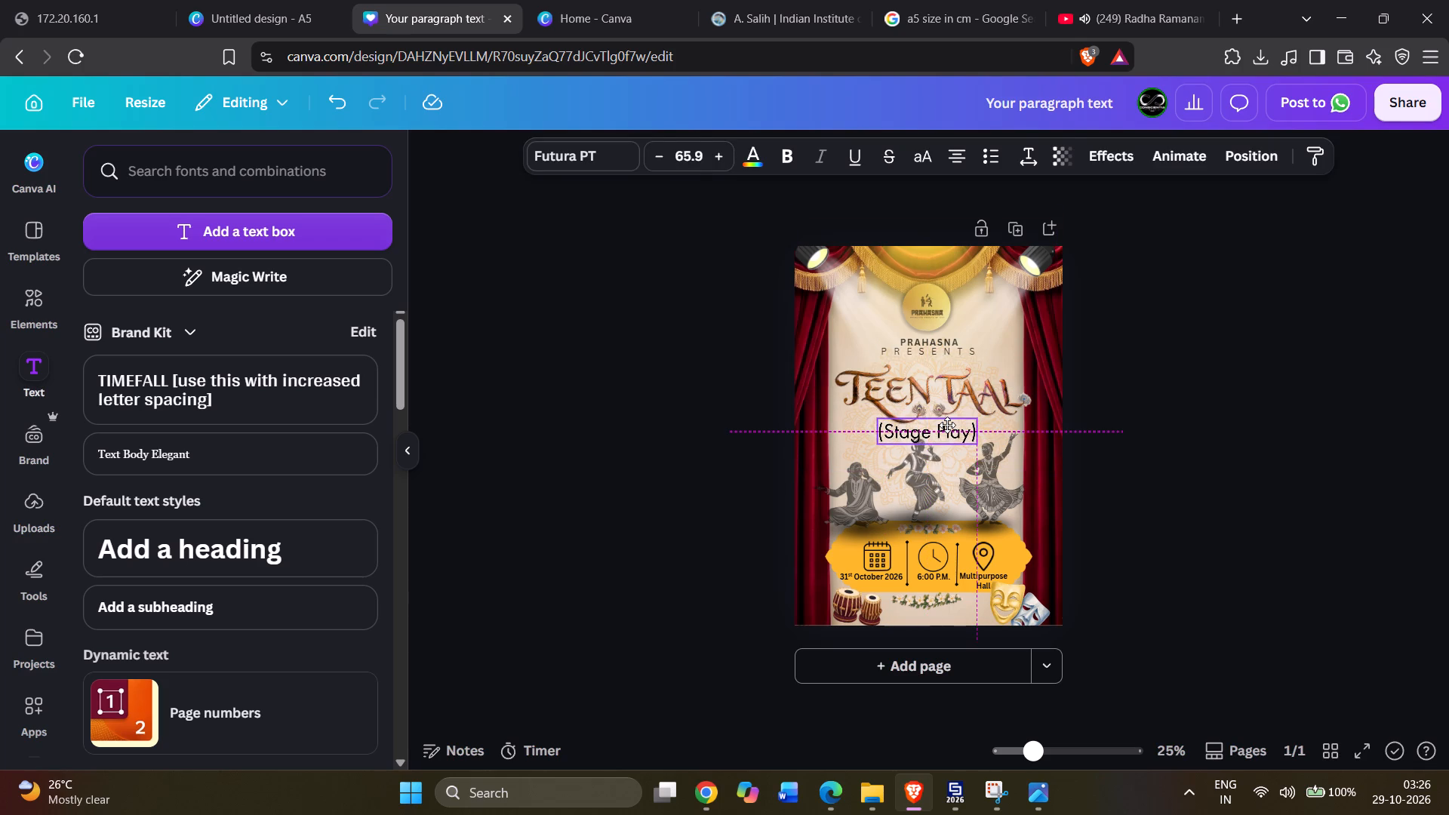
{"action": "left_click_drag", "start_coordinate": [947, 425], "coordinate": [948, 425]}
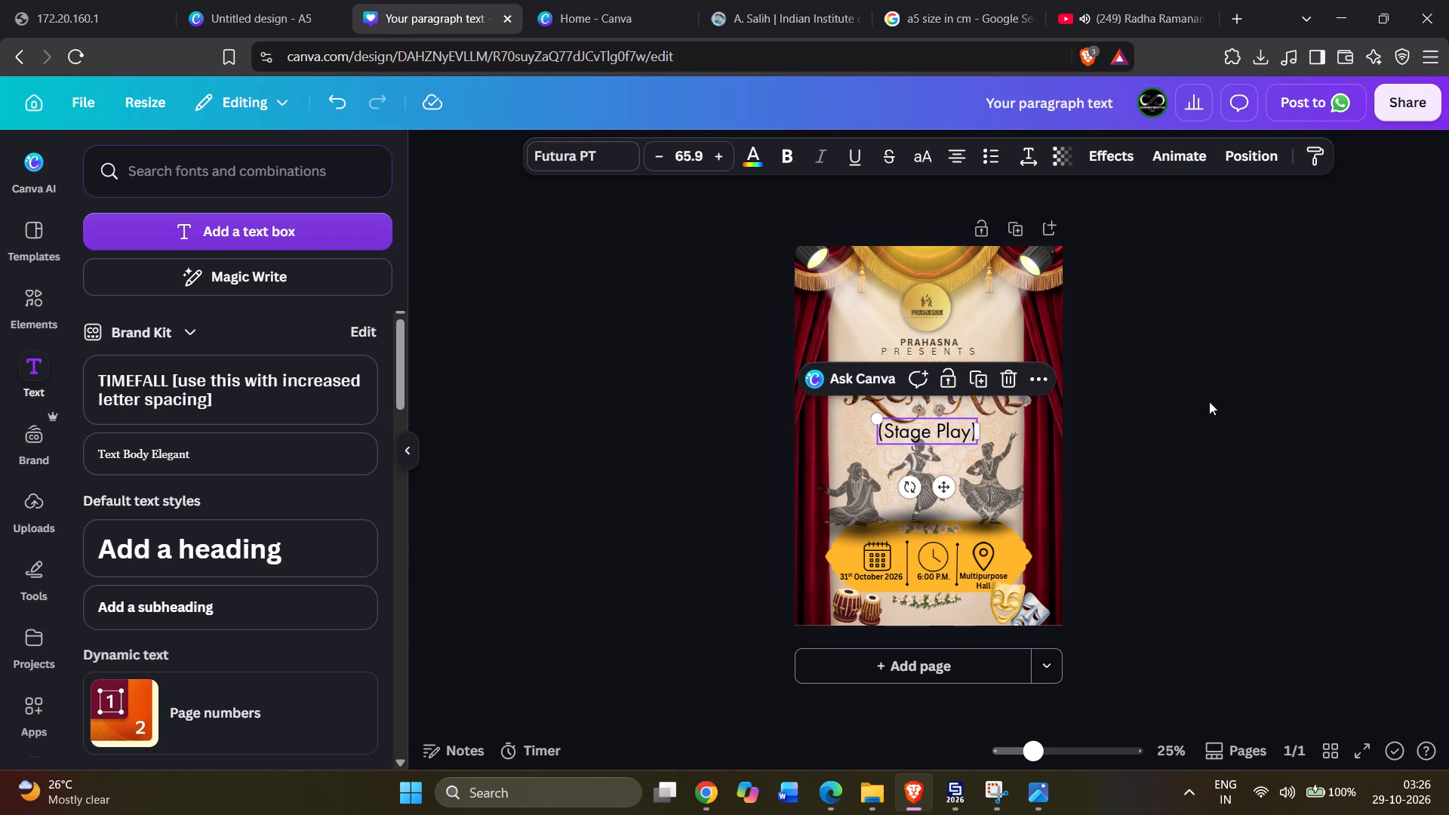
{"action": "left_click", "coordinate": [1371, 376]}
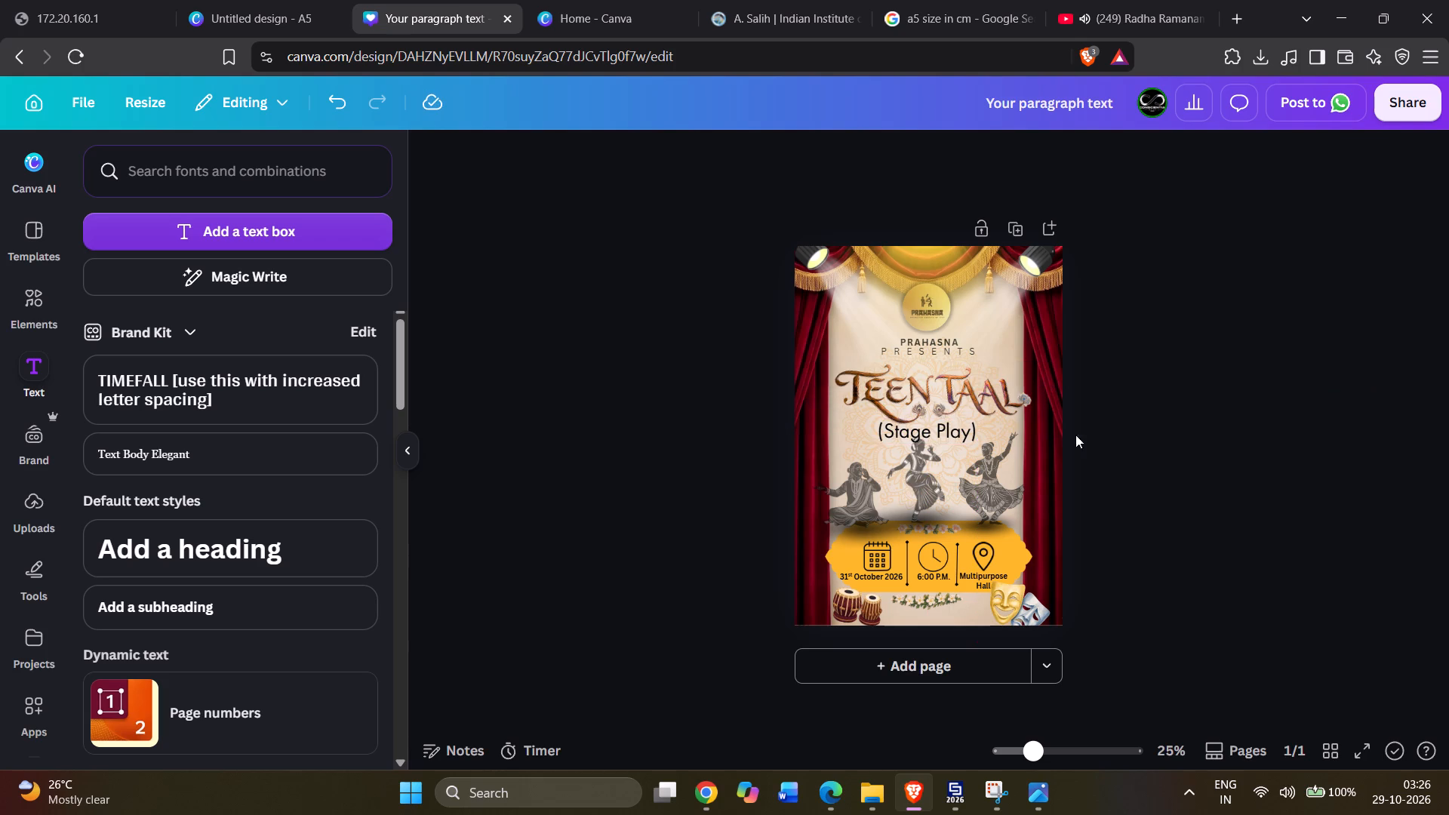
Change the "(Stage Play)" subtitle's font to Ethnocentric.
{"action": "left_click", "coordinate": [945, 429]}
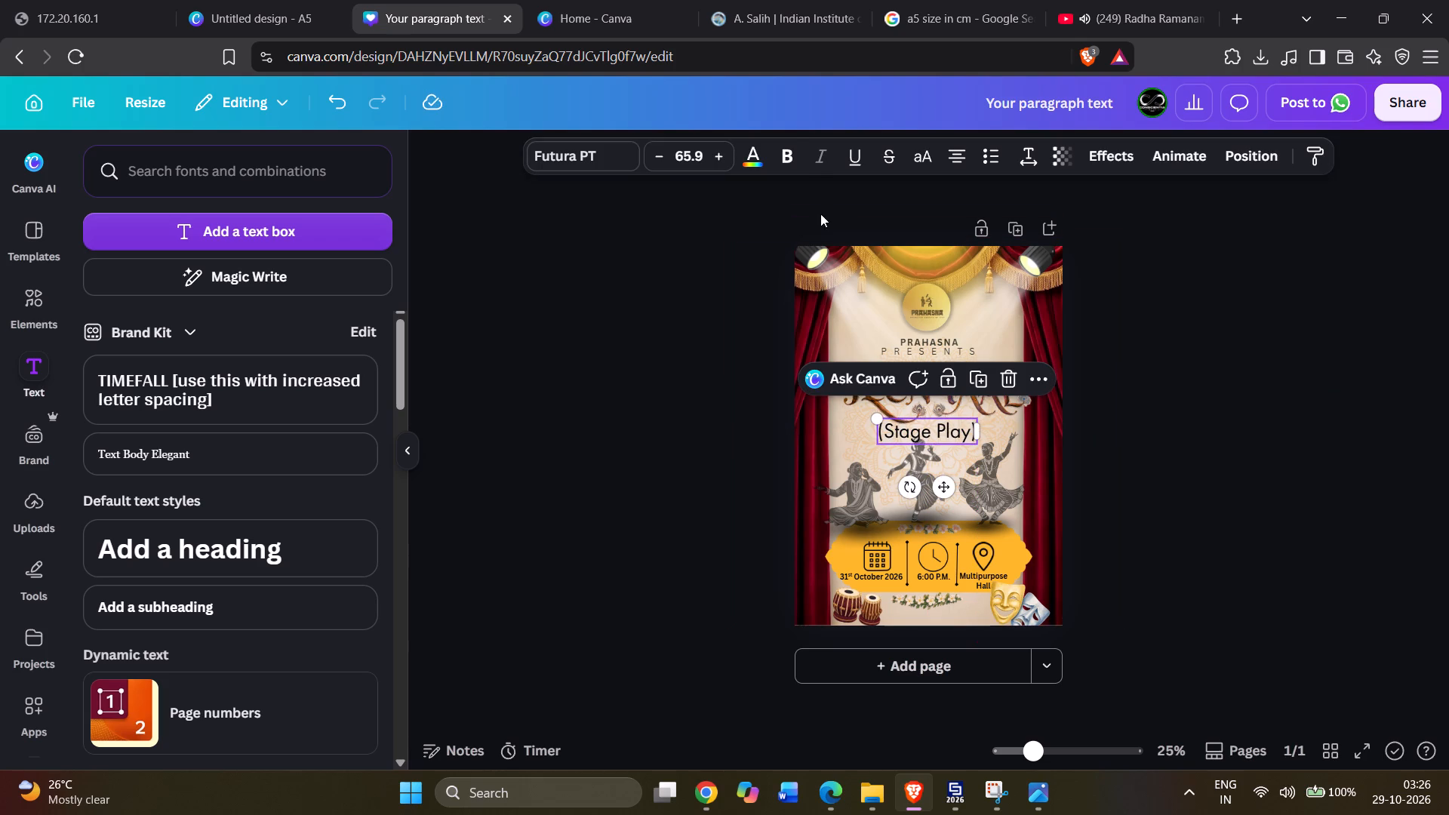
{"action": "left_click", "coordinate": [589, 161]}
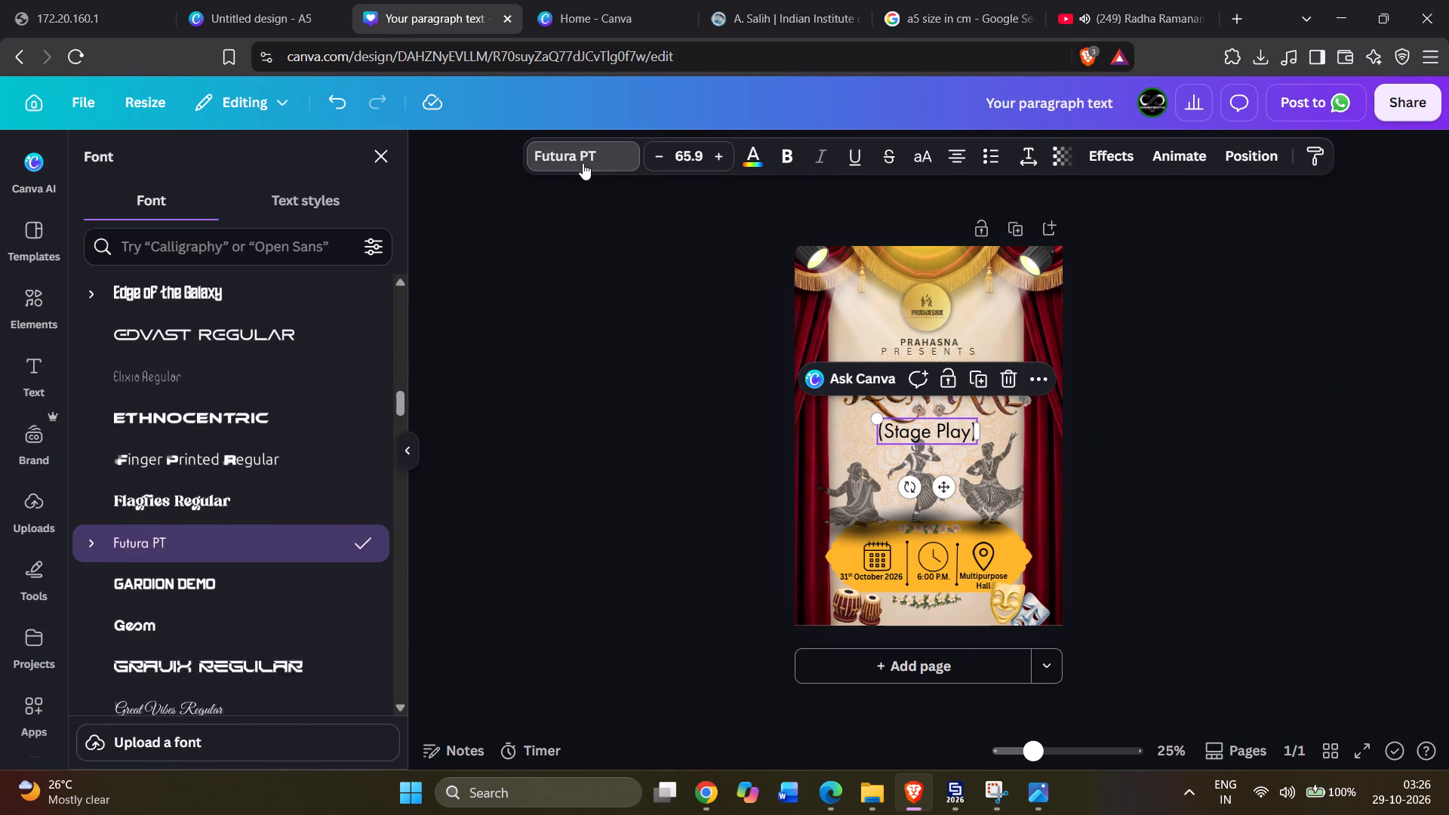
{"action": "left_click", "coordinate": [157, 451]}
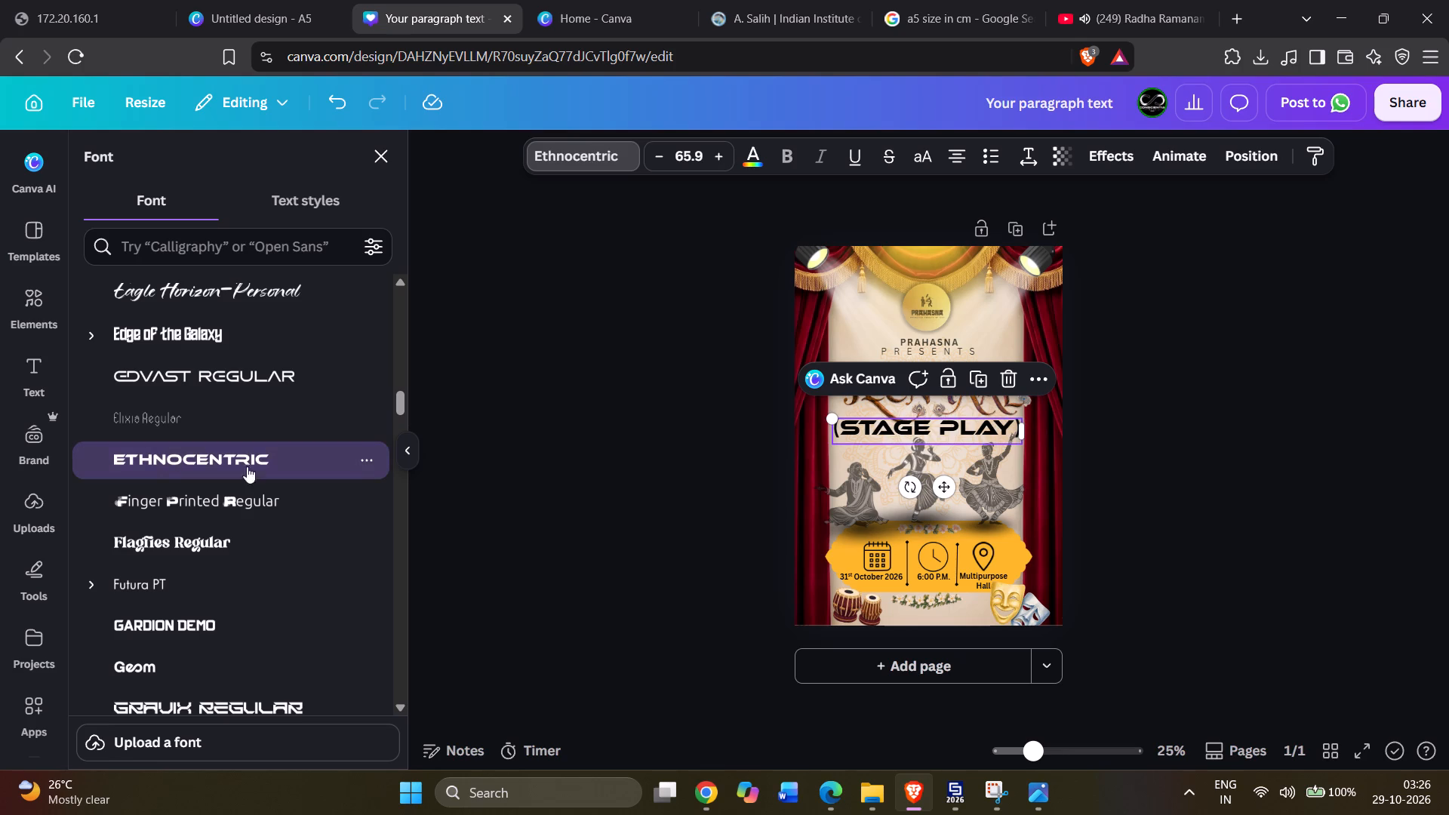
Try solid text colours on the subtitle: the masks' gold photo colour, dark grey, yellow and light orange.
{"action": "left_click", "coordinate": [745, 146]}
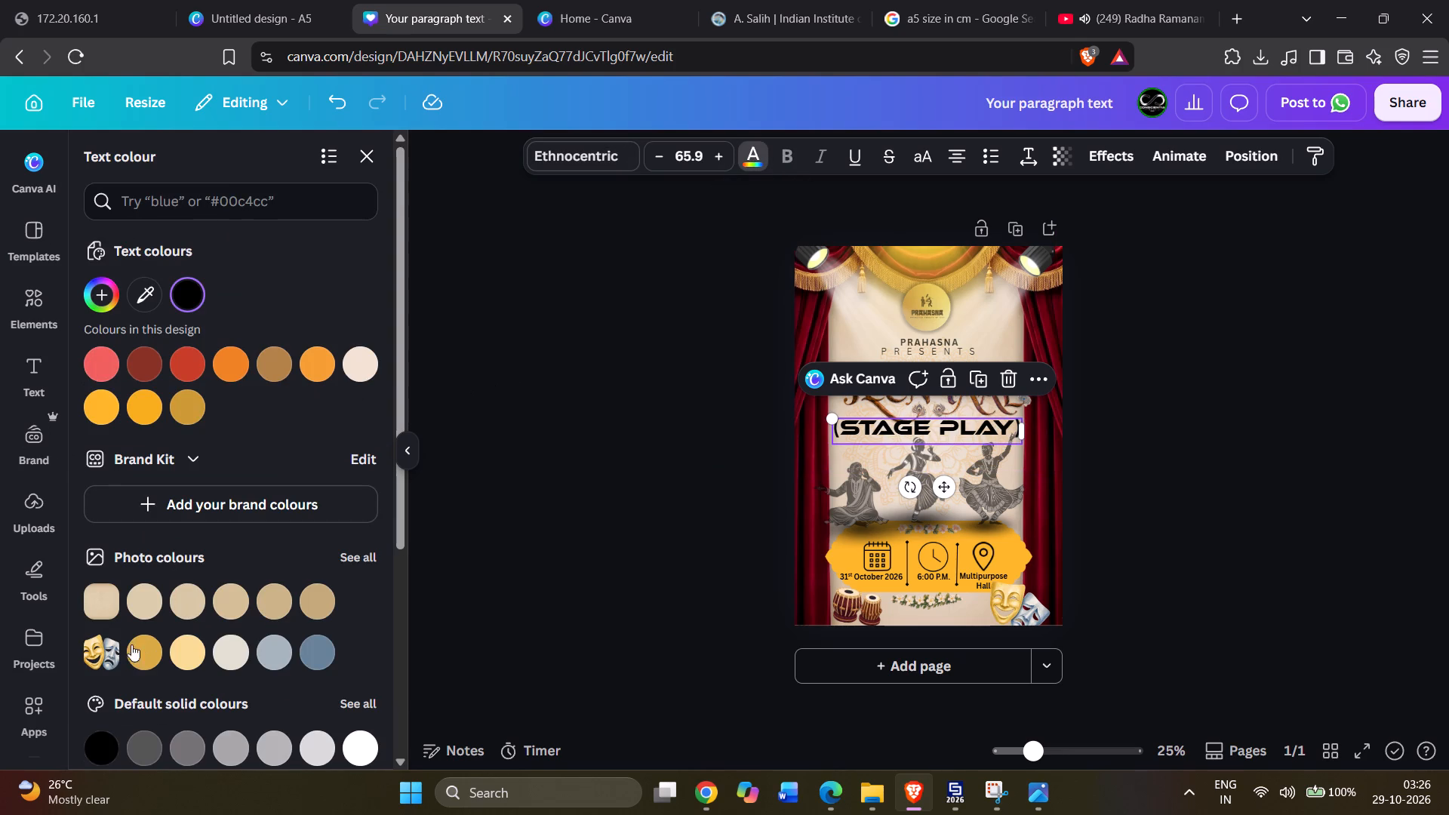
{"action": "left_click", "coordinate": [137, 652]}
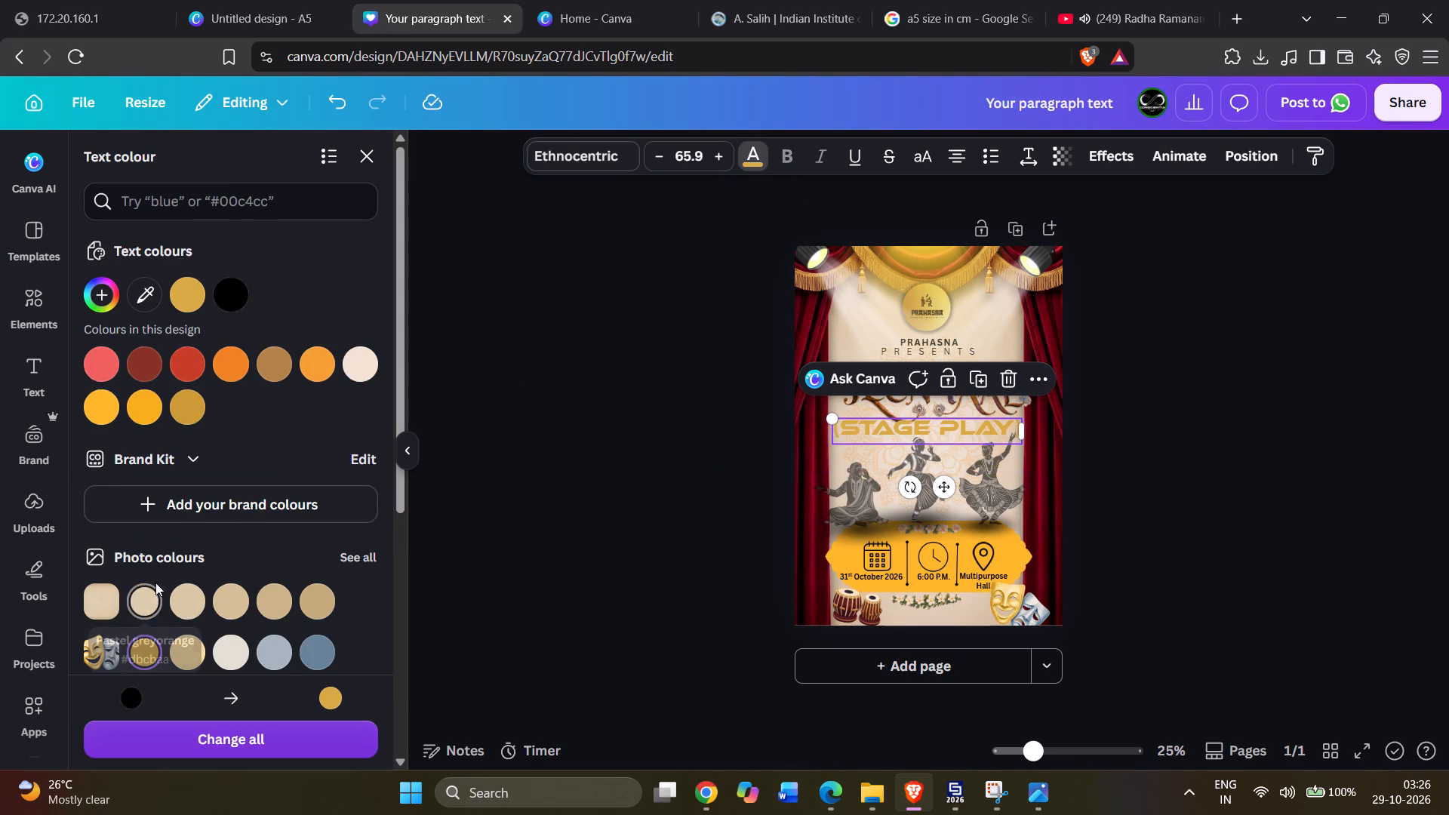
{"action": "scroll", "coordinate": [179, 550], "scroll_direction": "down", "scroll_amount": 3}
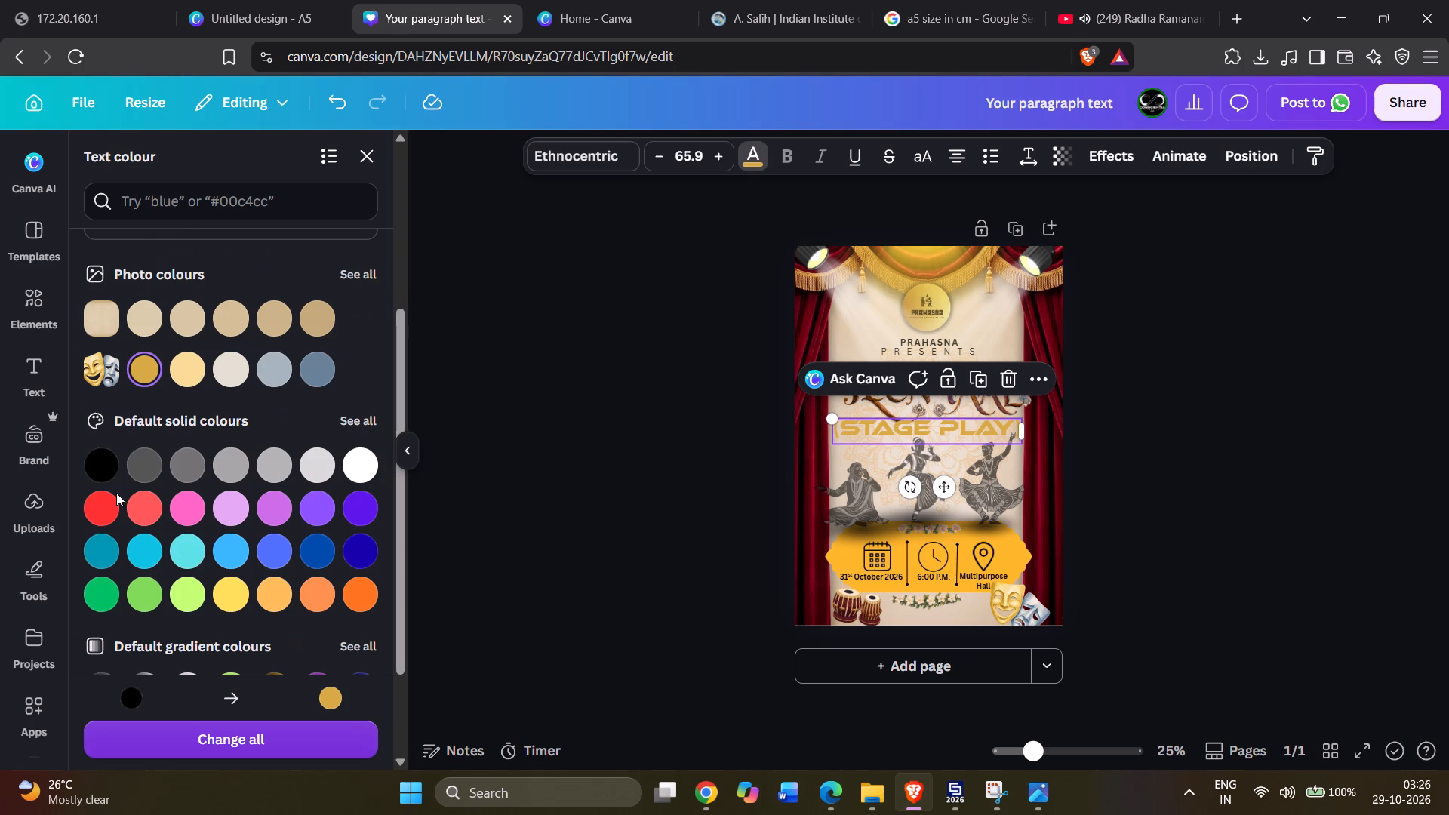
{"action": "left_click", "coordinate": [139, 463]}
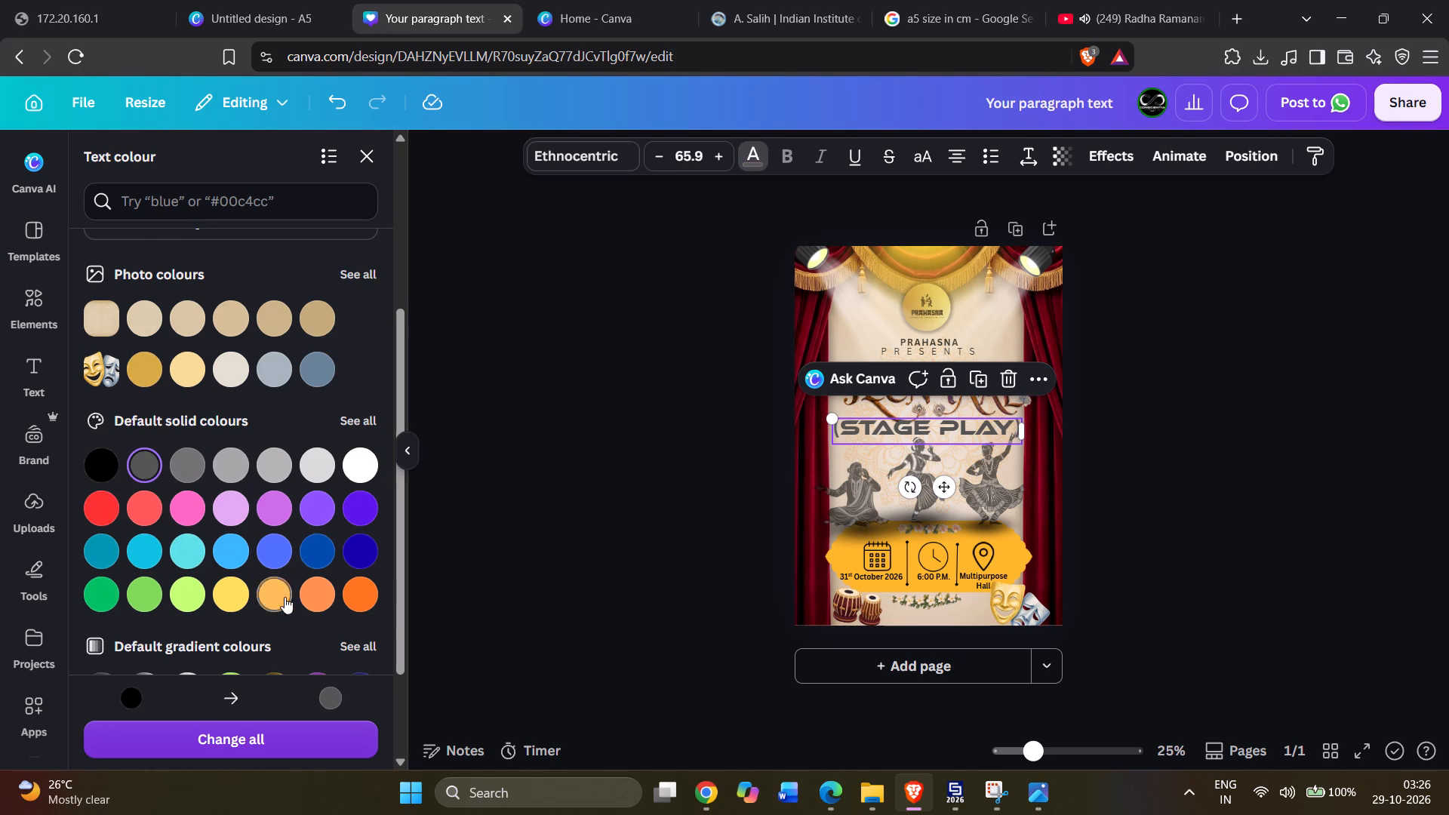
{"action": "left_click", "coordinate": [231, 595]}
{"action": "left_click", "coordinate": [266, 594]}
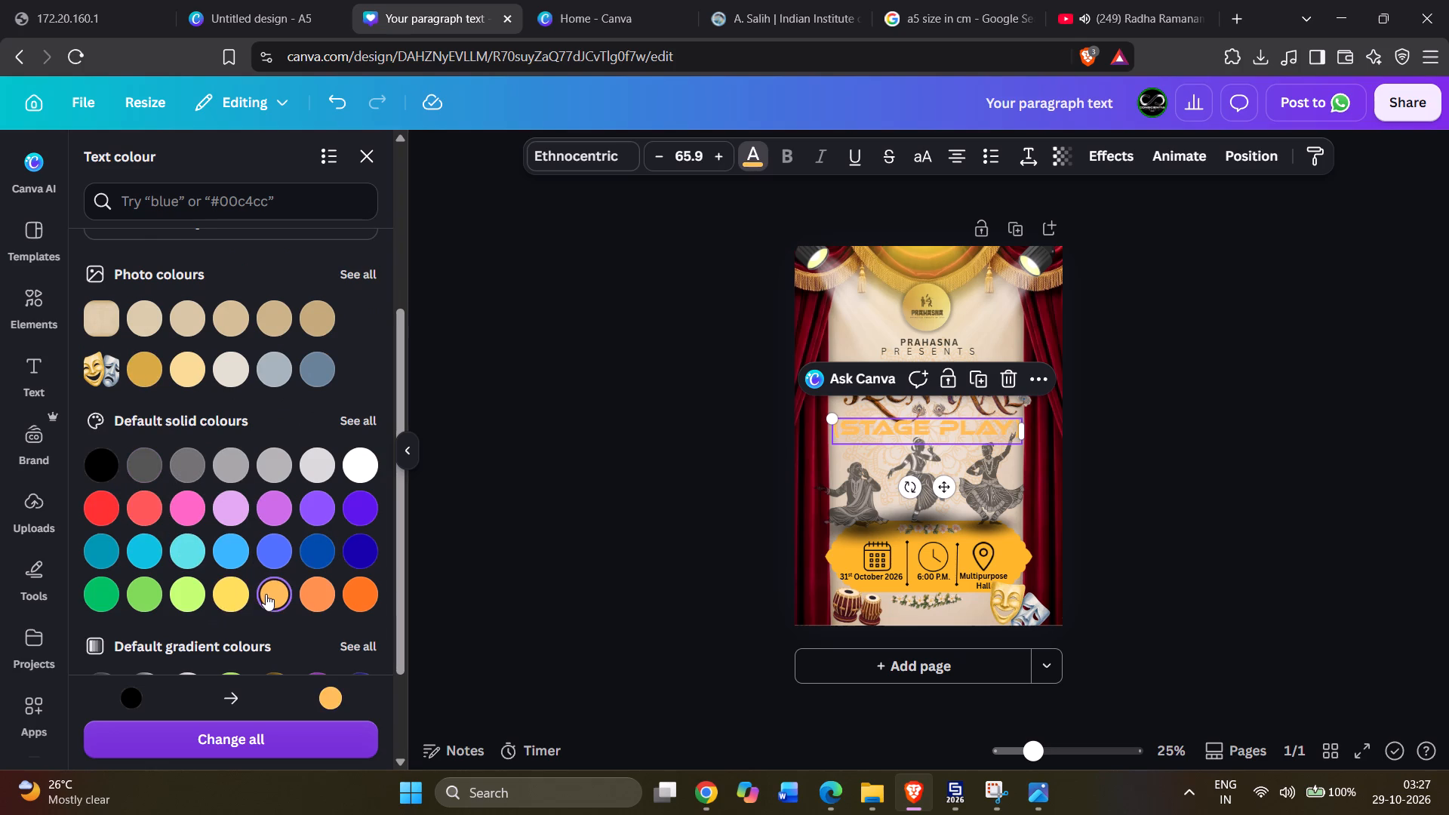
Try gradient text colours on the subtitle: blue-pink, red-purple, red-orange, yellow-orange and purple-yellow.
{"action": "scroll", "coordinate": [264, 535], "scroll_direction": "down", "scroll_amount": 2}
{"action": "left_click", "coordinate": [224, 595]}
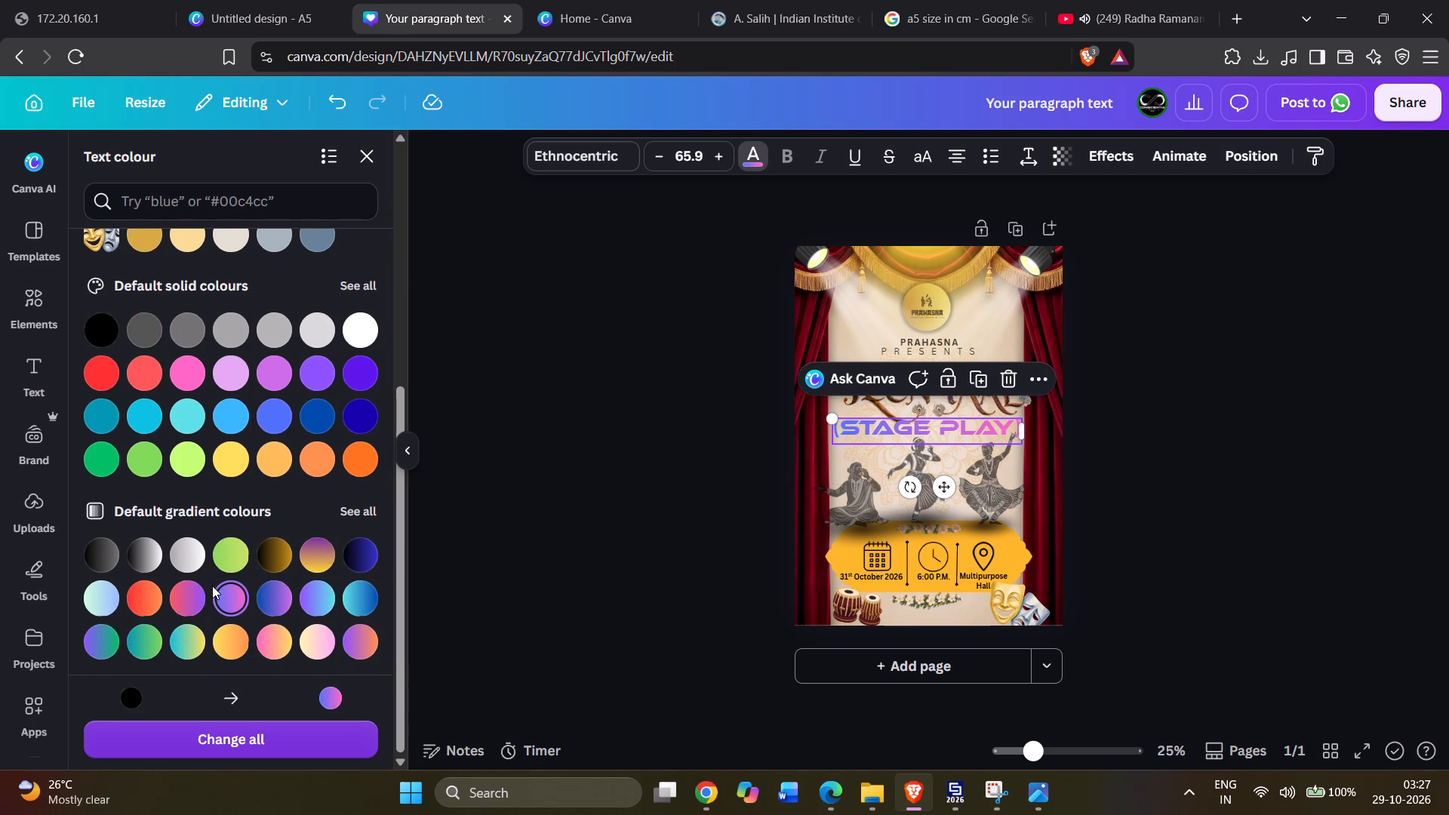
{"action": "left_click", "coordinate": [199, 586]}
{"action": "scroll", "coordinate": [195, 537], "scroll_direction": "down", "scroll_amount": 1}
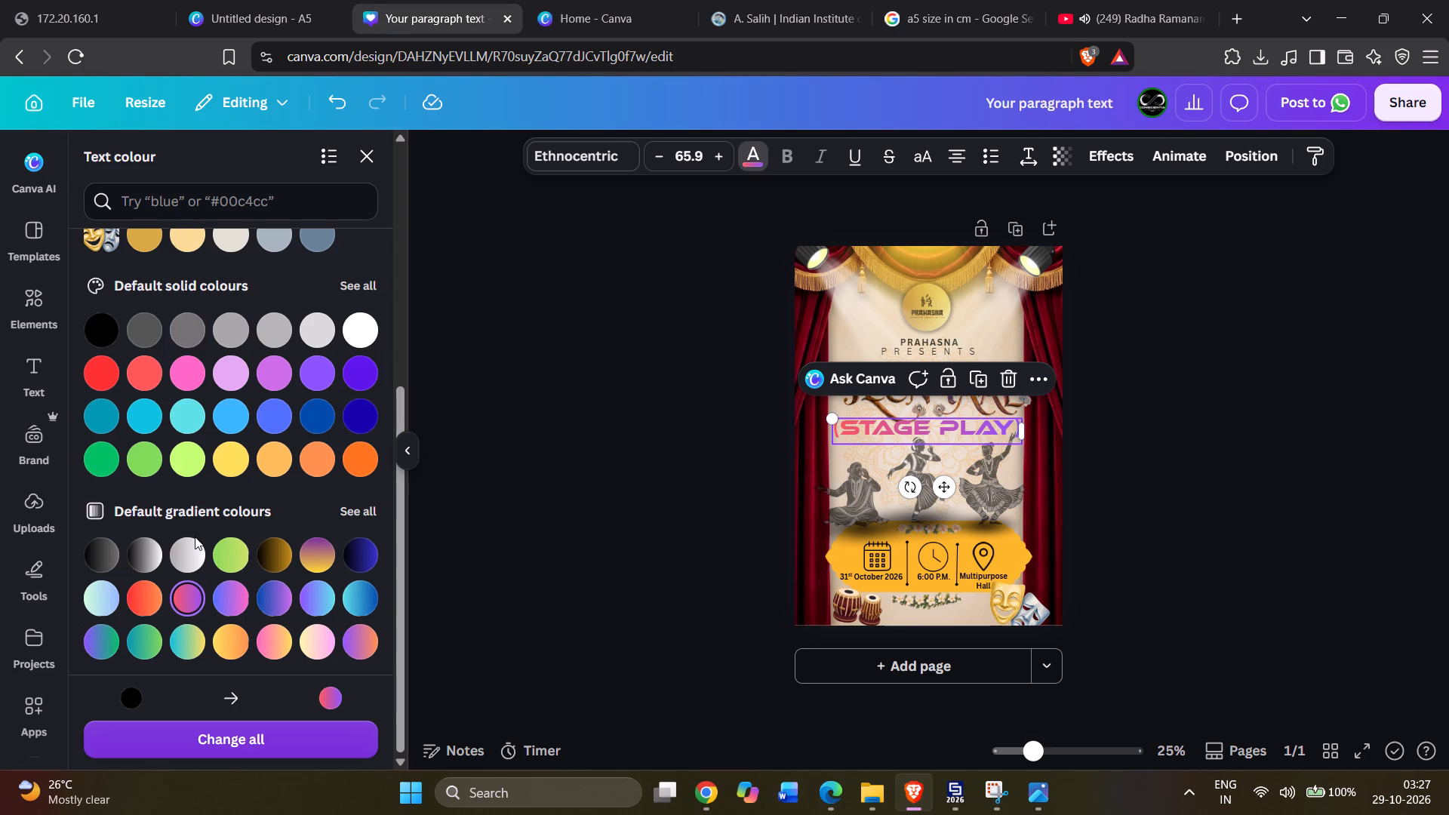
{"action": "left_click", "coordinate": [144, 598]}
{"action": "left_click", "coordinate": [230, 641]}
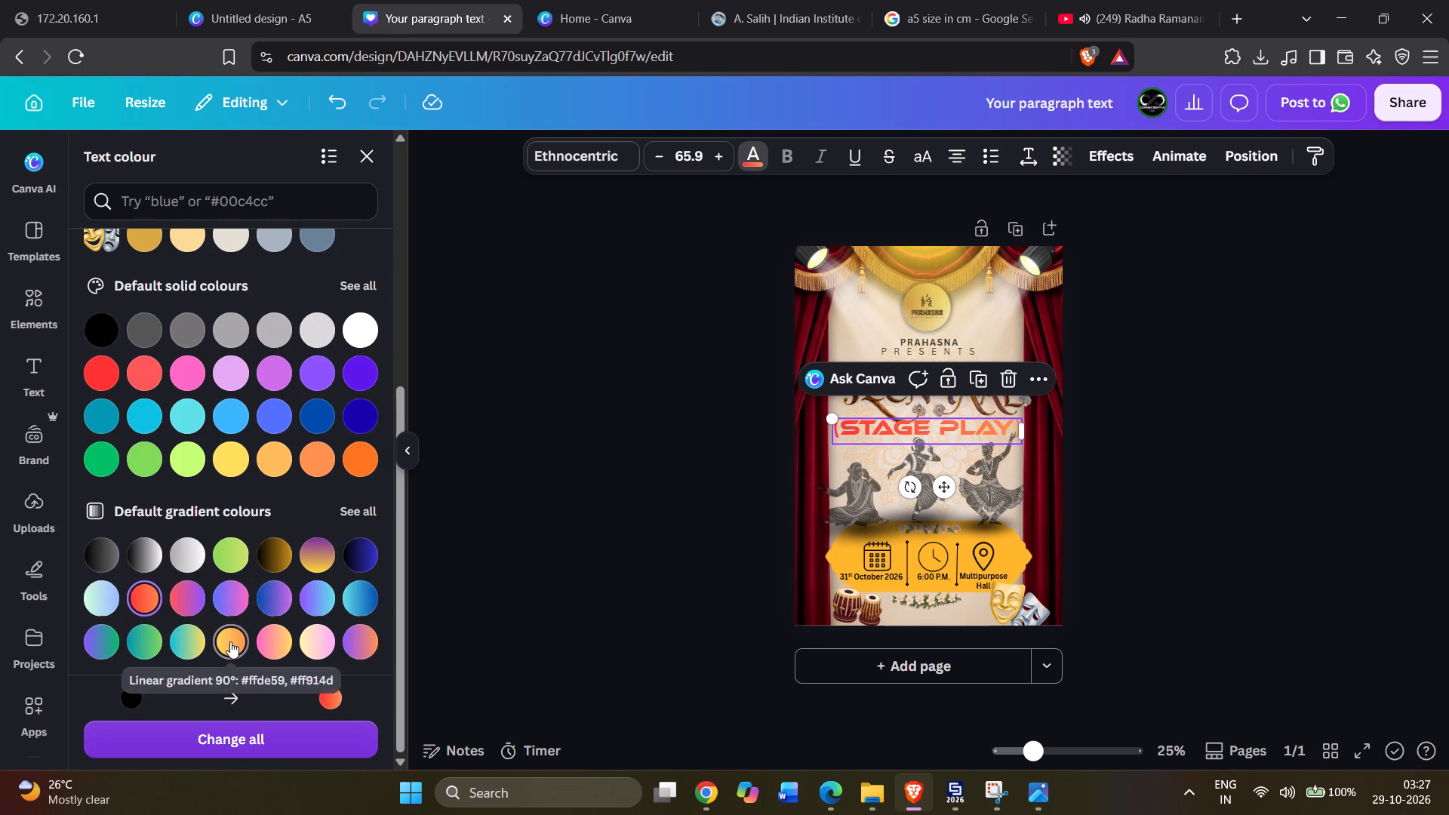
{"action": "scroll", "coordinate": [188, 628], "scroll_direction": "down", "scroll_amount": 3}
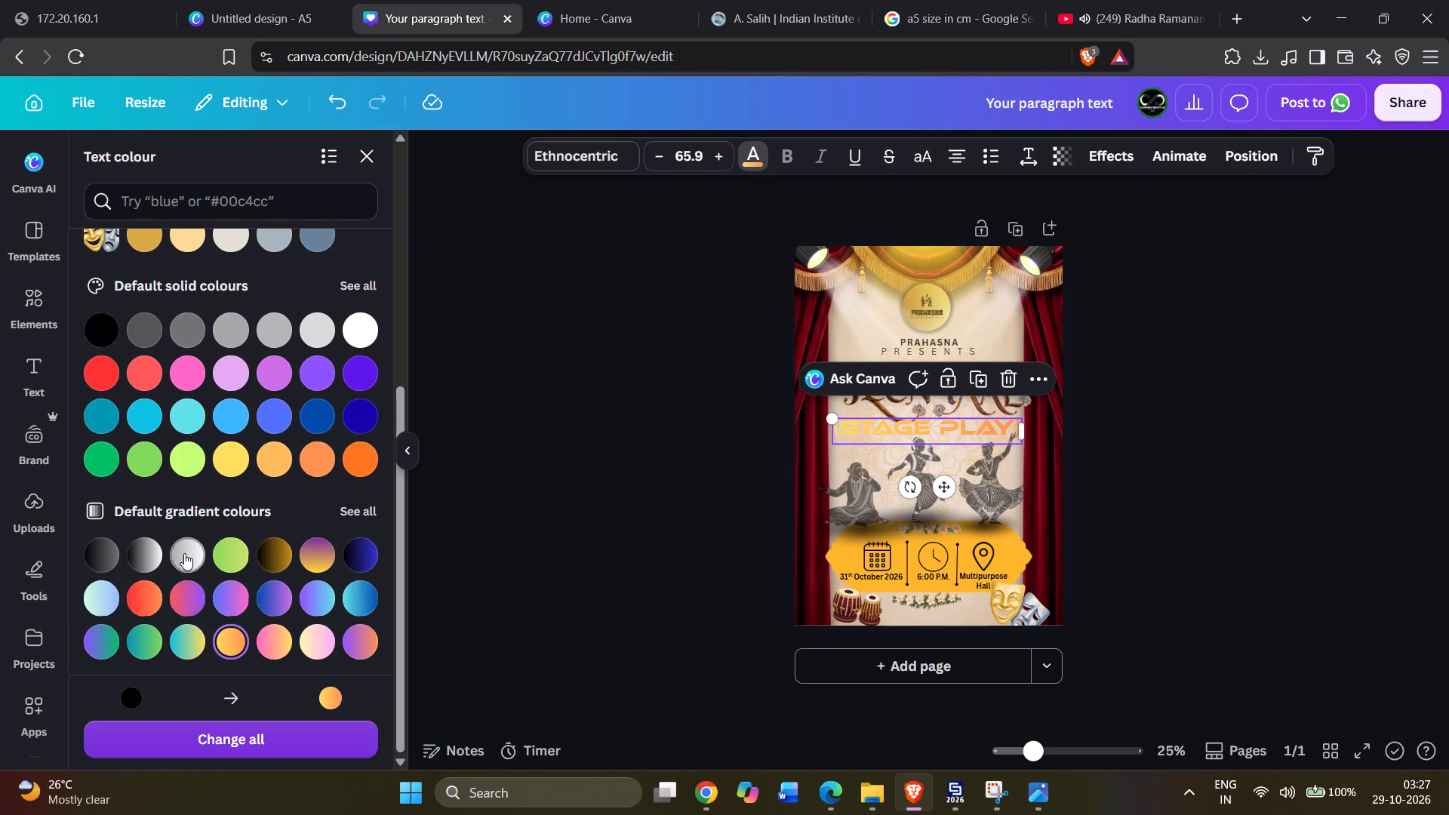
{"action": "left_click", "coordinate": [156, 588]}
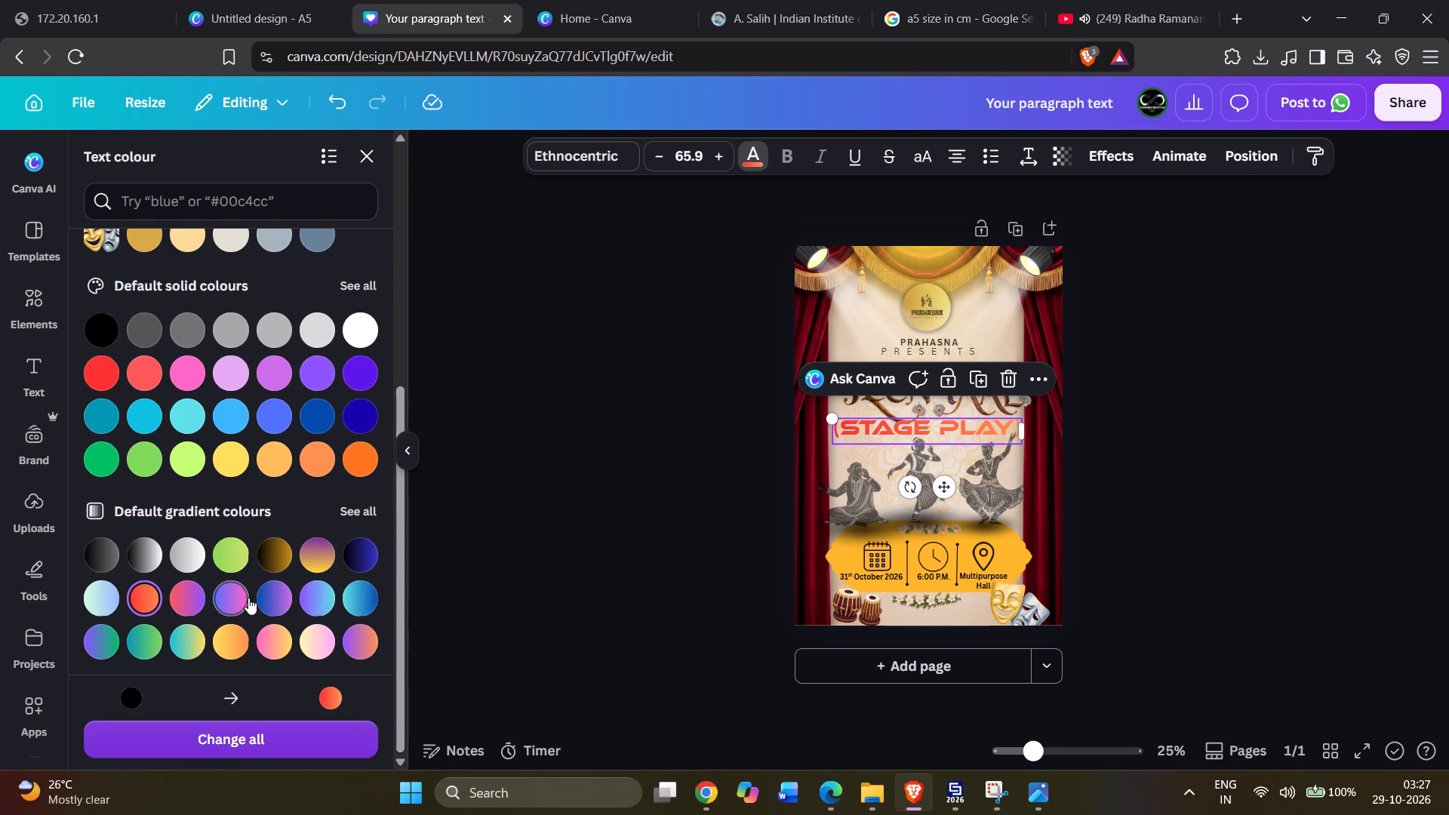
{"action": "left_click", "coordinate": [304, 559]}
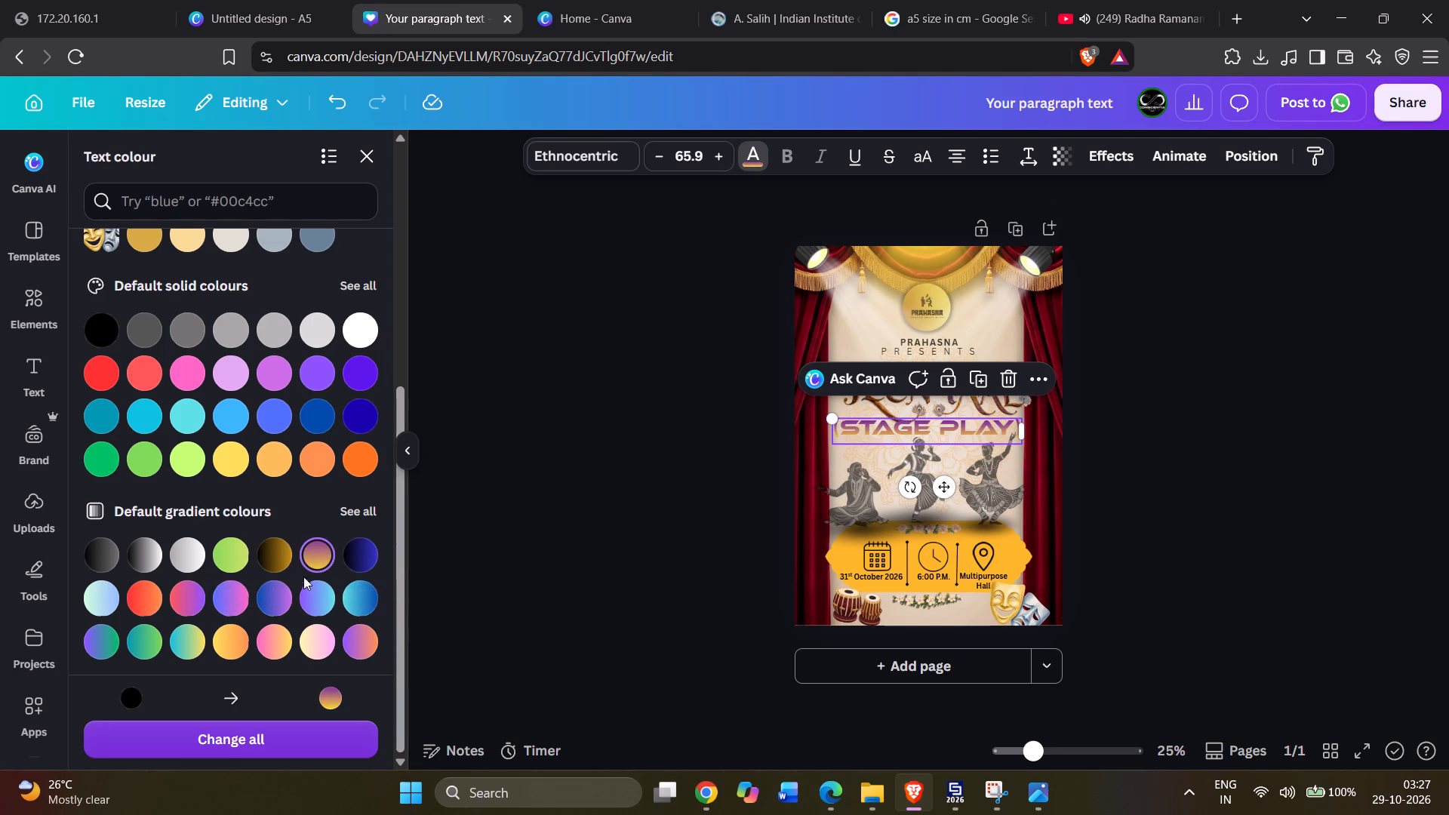
Apply the black-to-gold gradient to the "(Stage Play)" subtitle.
{"action": "left_click", "coordinate": [261, 546]}
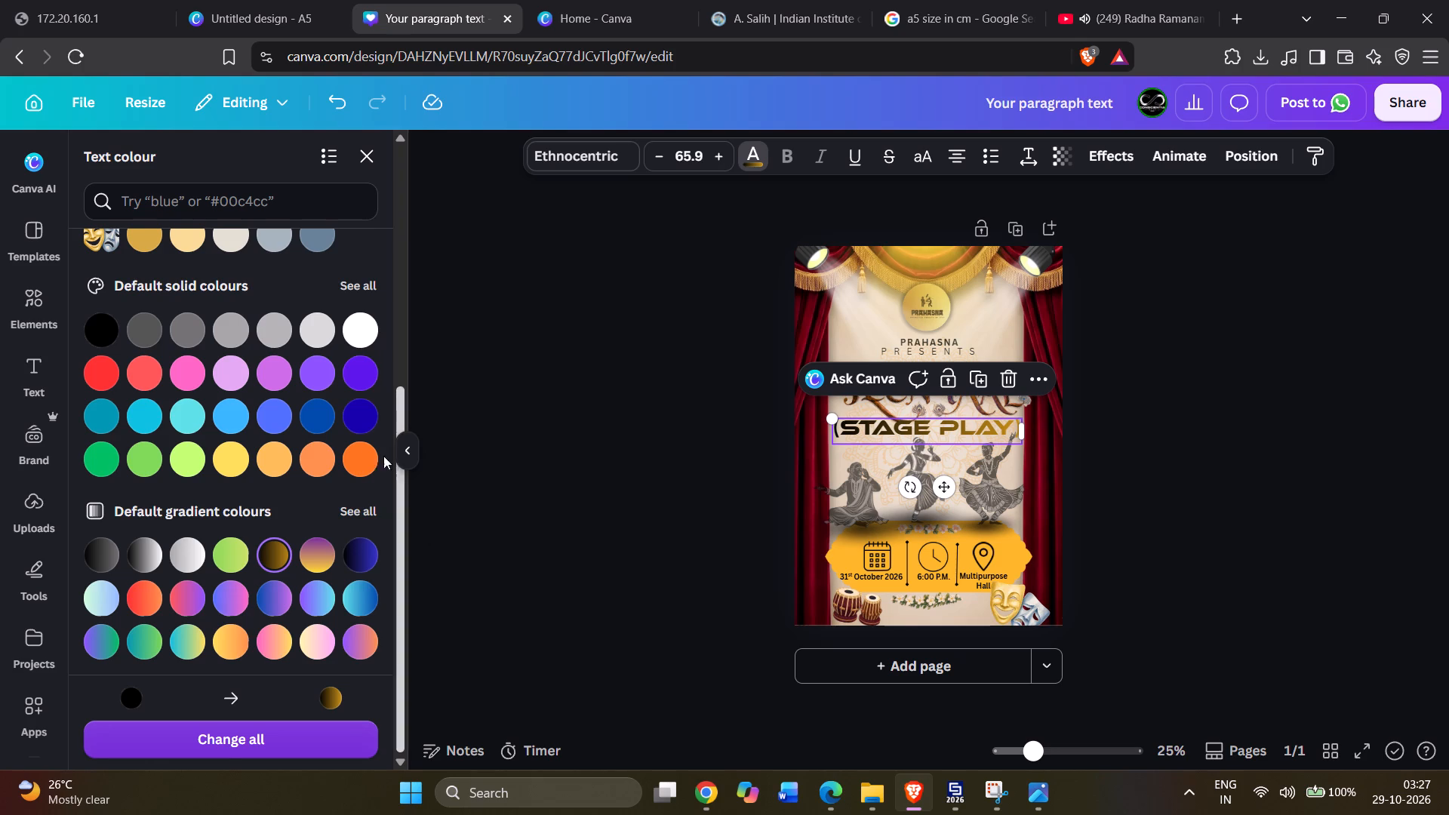
{"action": "scroll", "coordinate": [284, 387], "scroll_direction": "up", "scroll_amount": 4}
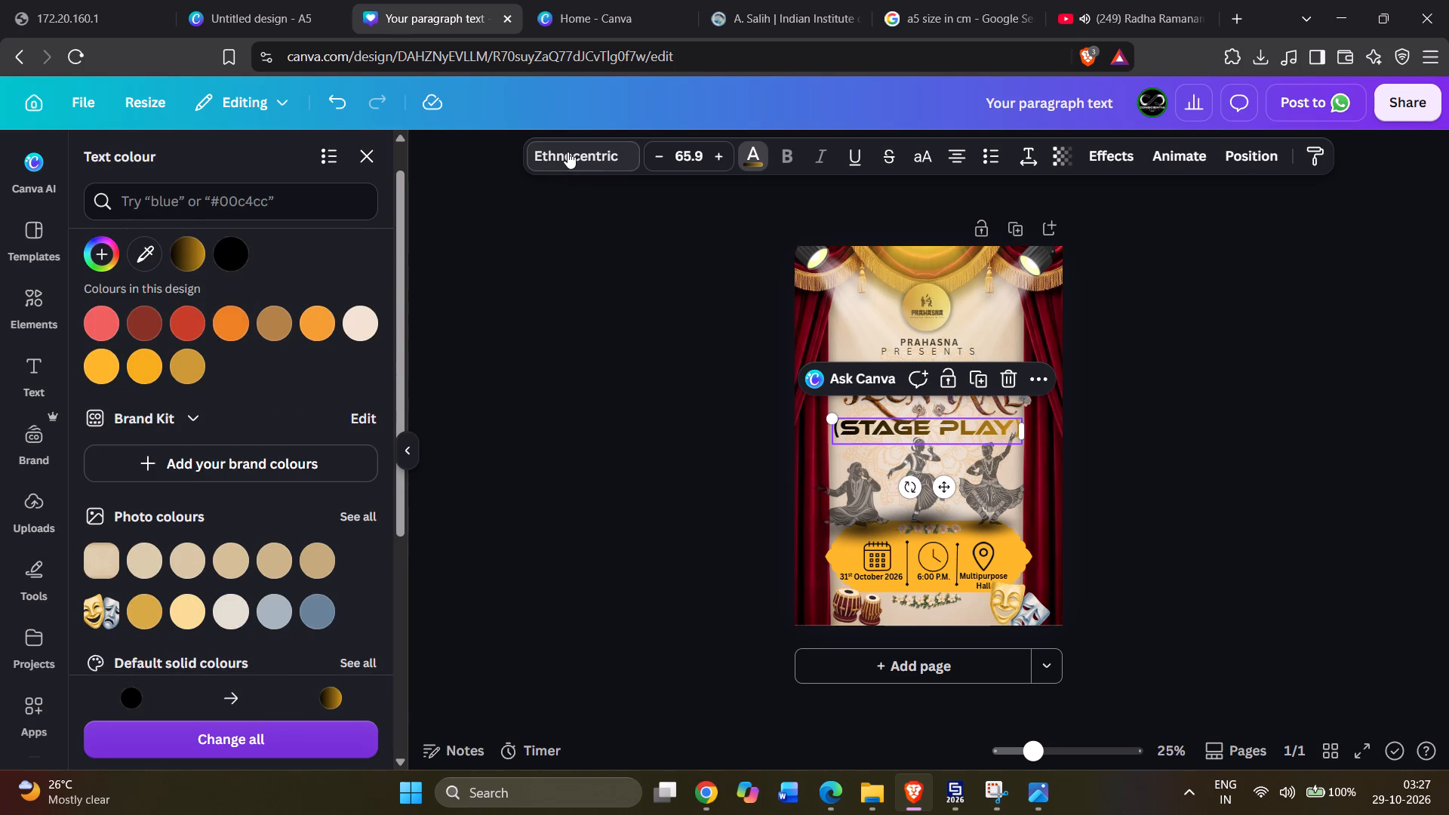
Set the "(Stage Play)" subtitle's font to Psionic Regular.
{"action": "left_click", "coordinate": [568, 152]}
{"action": "scroll", "coordinate": [26, 524], "scroll_direction": "down", "scroll_amount": 4}
{"action": "scroll", "coordinate": [137, 499], "scroll_direction": "down", "scroll_amount": 11}
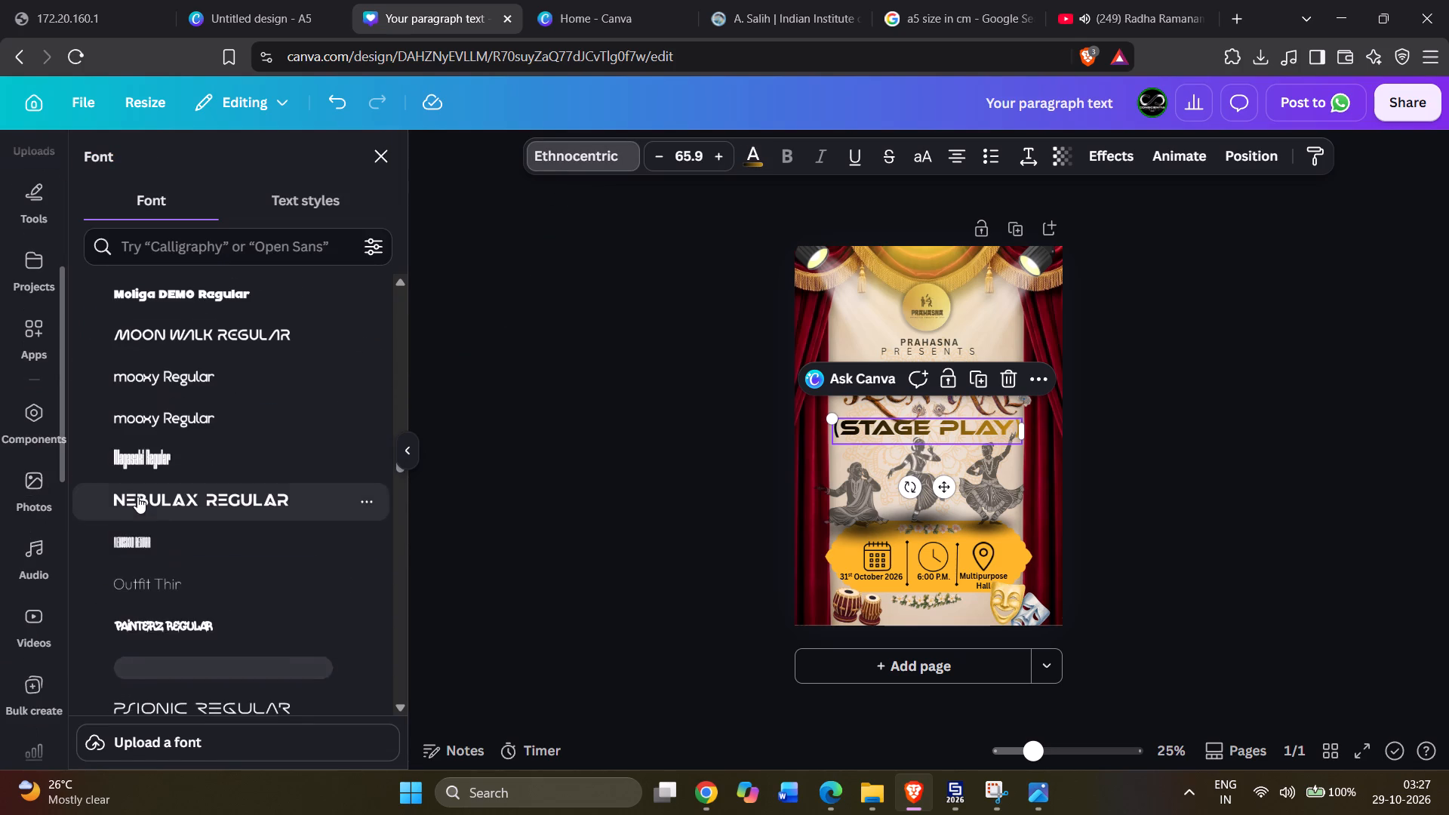
{"action": "scroll", "coordinate": [137, 497], "scroll_direction": "down", "scroll_amount": 3}
{"action": "left_click", "coordinate": [223, 472]}
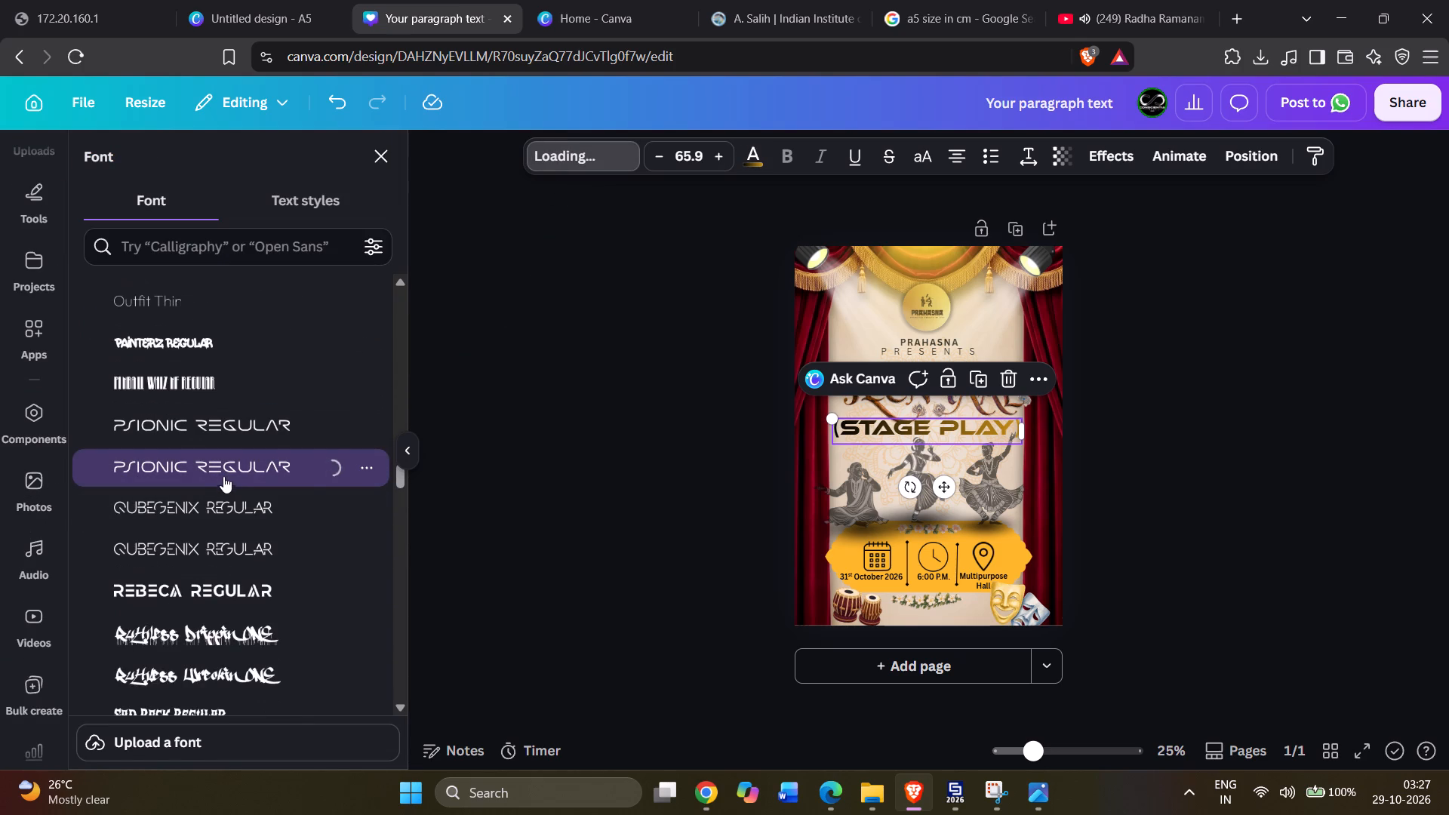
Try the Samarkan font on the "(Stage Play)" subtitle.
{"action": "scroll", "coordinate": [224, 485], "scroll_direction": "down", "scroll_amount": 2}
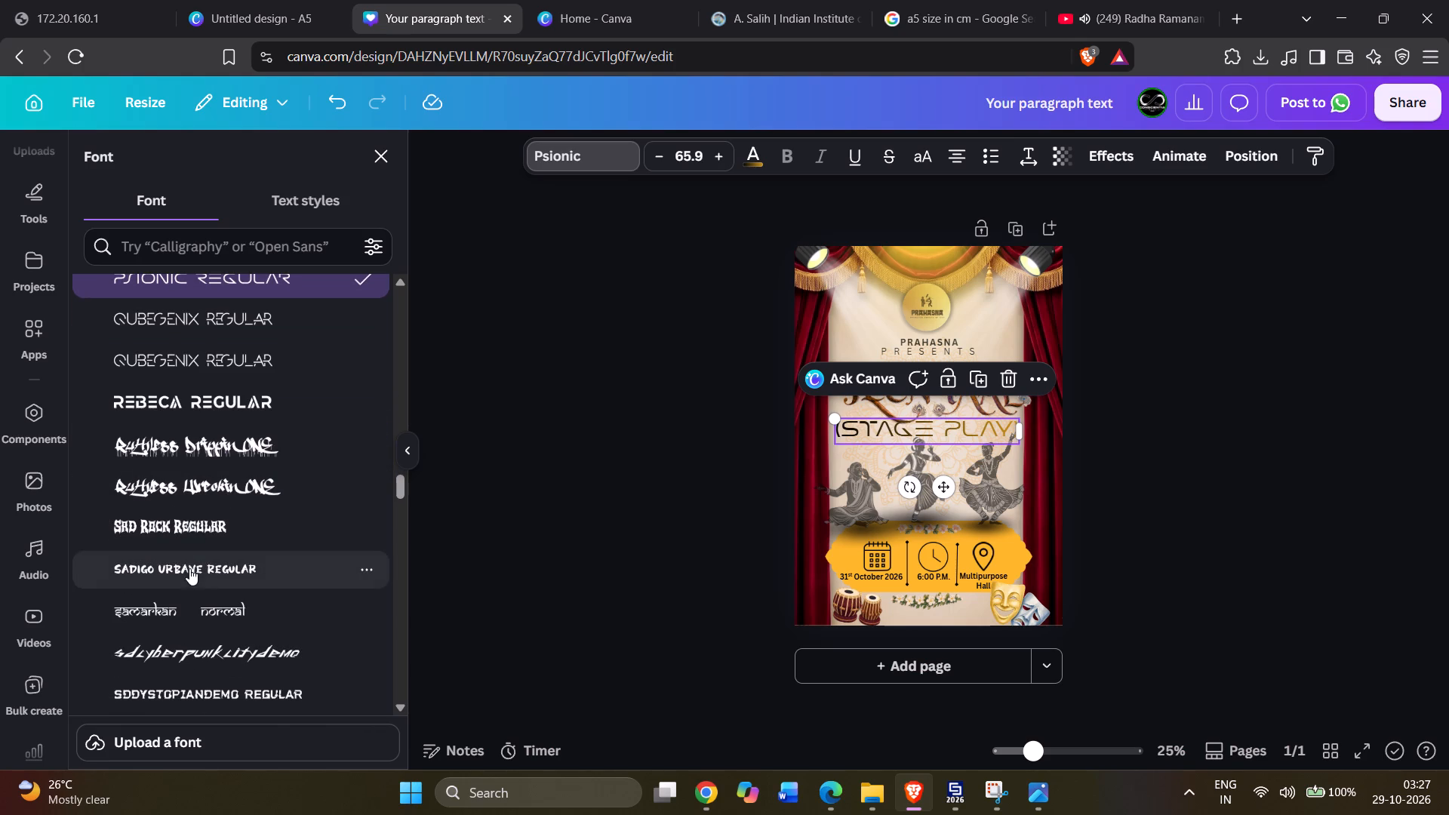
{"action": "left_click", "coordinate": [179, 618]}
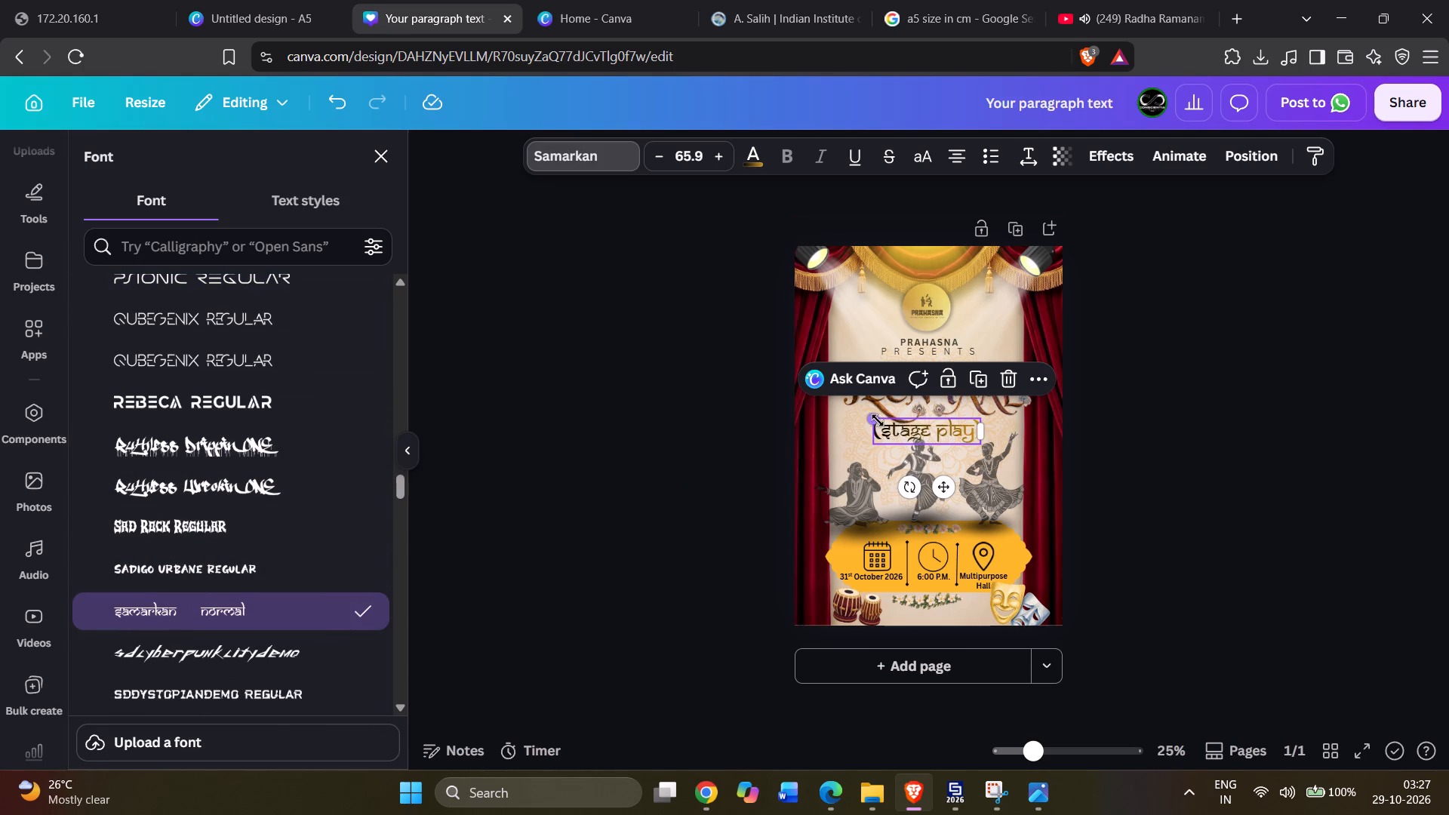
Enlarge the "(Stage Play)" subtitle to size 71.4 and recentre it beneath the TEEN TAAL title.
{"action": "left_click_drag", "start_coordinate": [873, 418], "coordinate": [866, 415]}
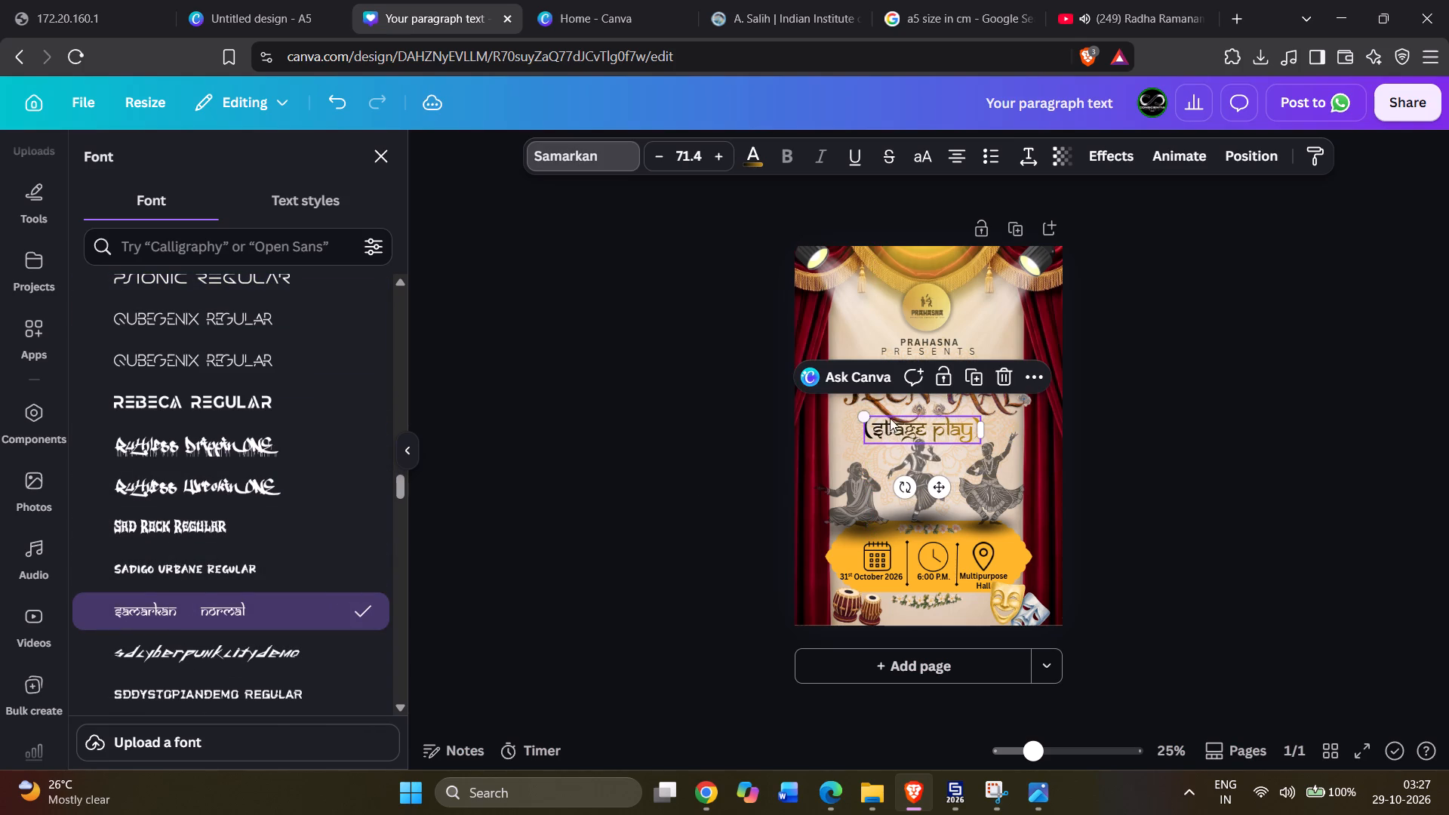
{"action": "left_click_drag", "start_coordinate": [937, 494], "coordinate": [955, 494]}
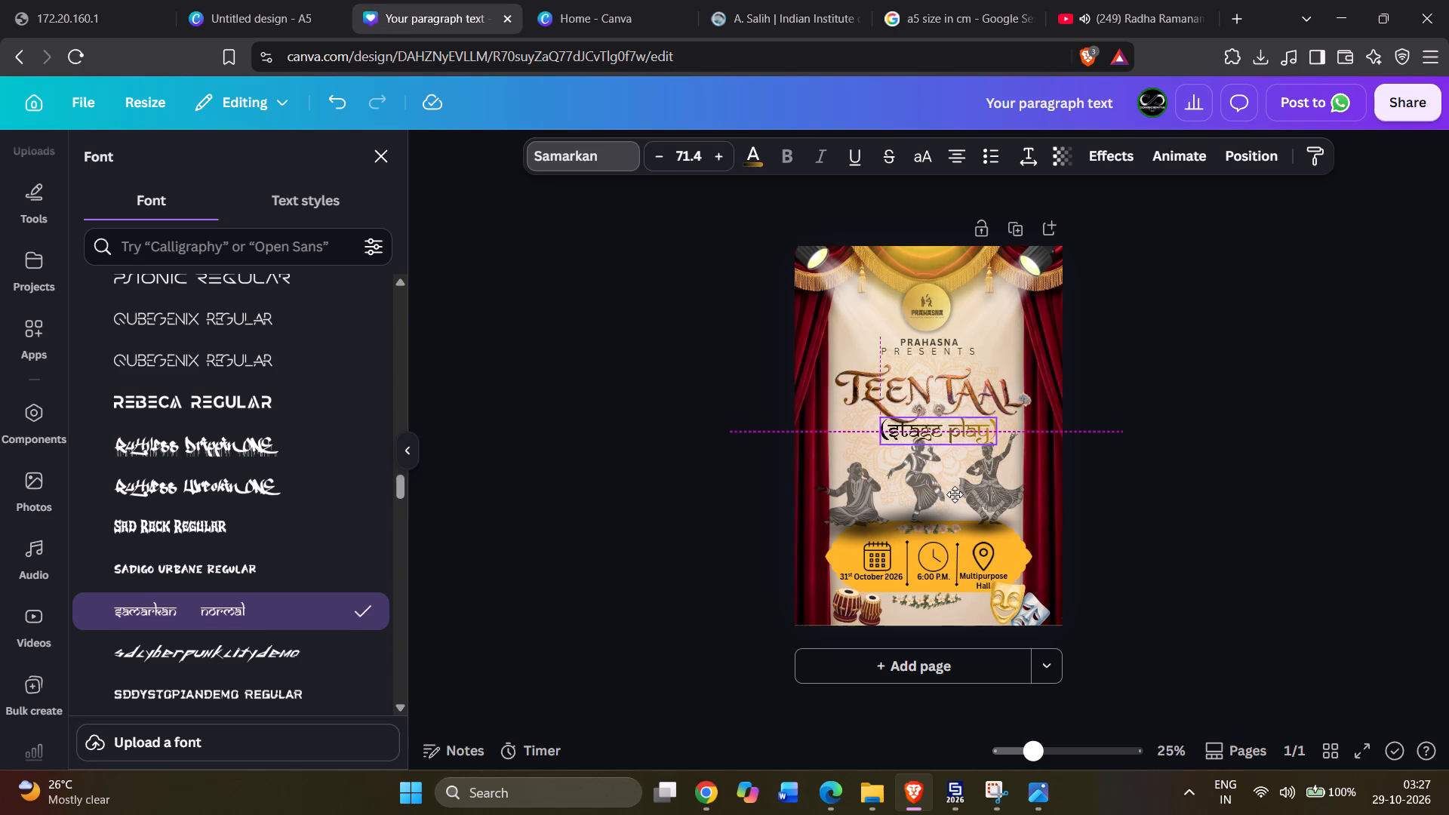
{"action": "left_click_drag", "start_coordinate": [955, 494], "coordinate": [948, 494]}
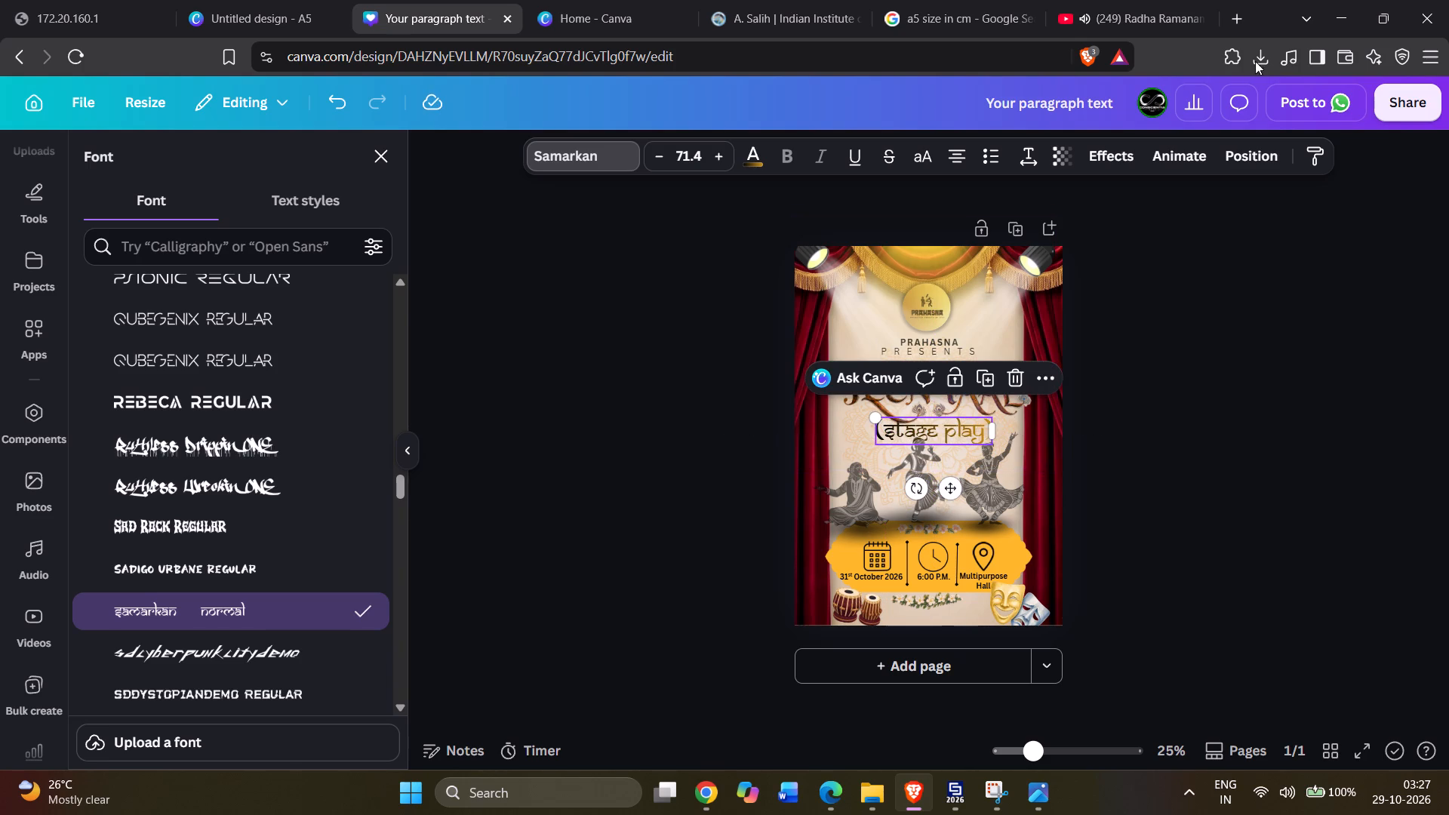
Examine the text animation options available for the "(Stage Play)" subtitle.
{"action": "left_click", "coordinate": [1166, 157]}
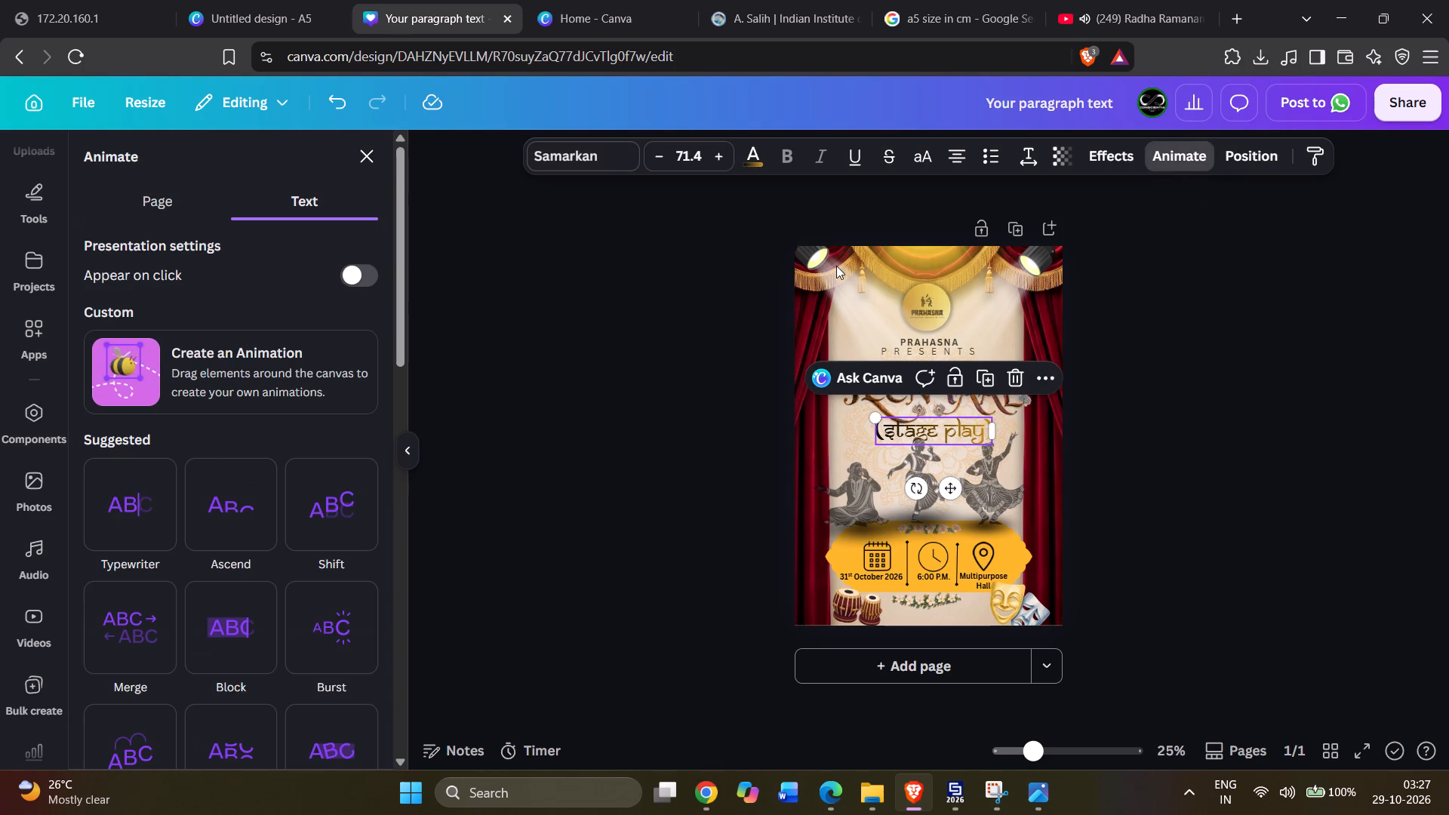
{"action": "scroll", "coordinate": [235, 520], "scroll_direction": "down", "scroll_amount": 10}
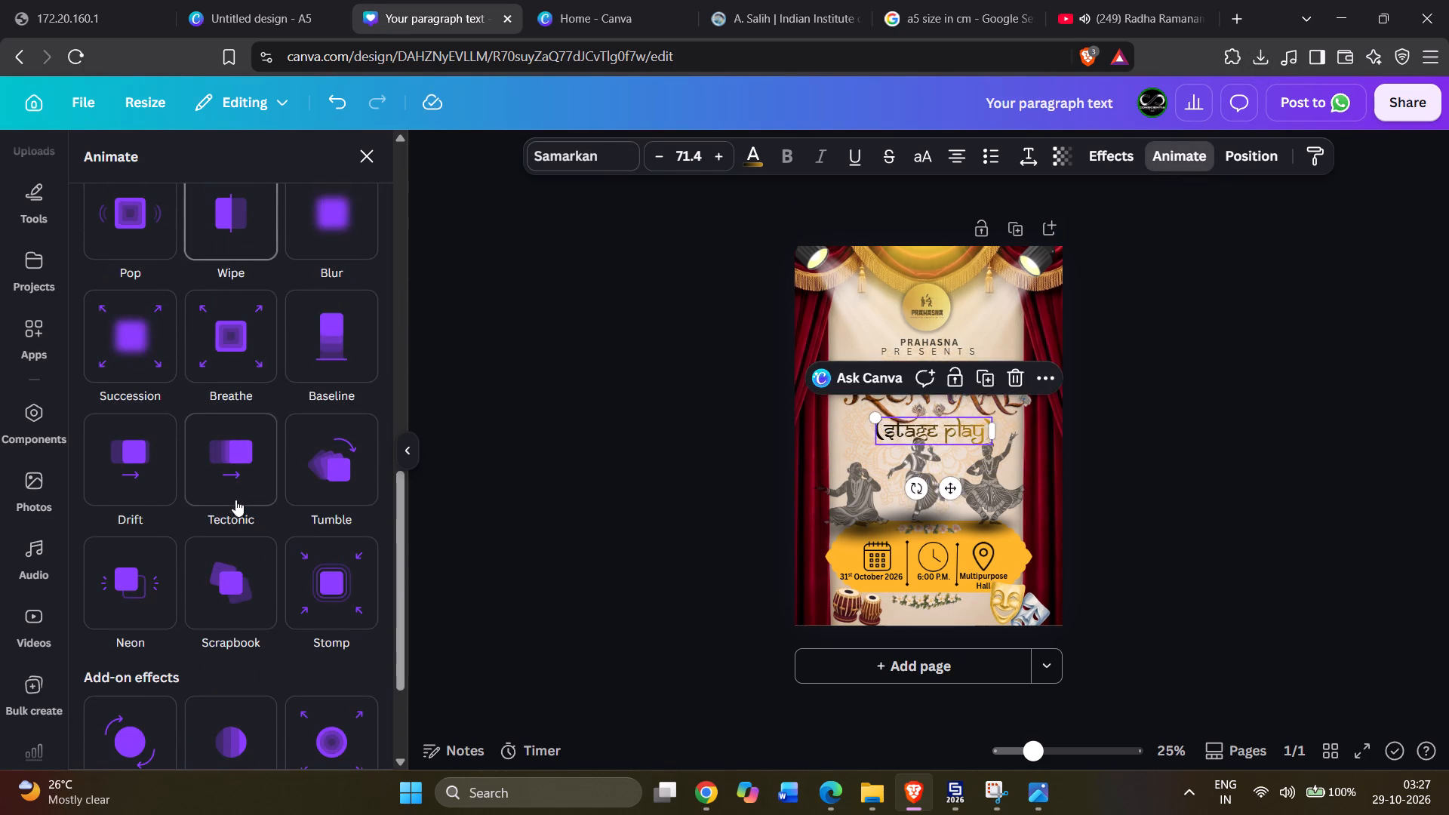
{"action": "scroll", "coordinate": [232, 458], "scroll_direction": "down", "scroll_amount": 4}
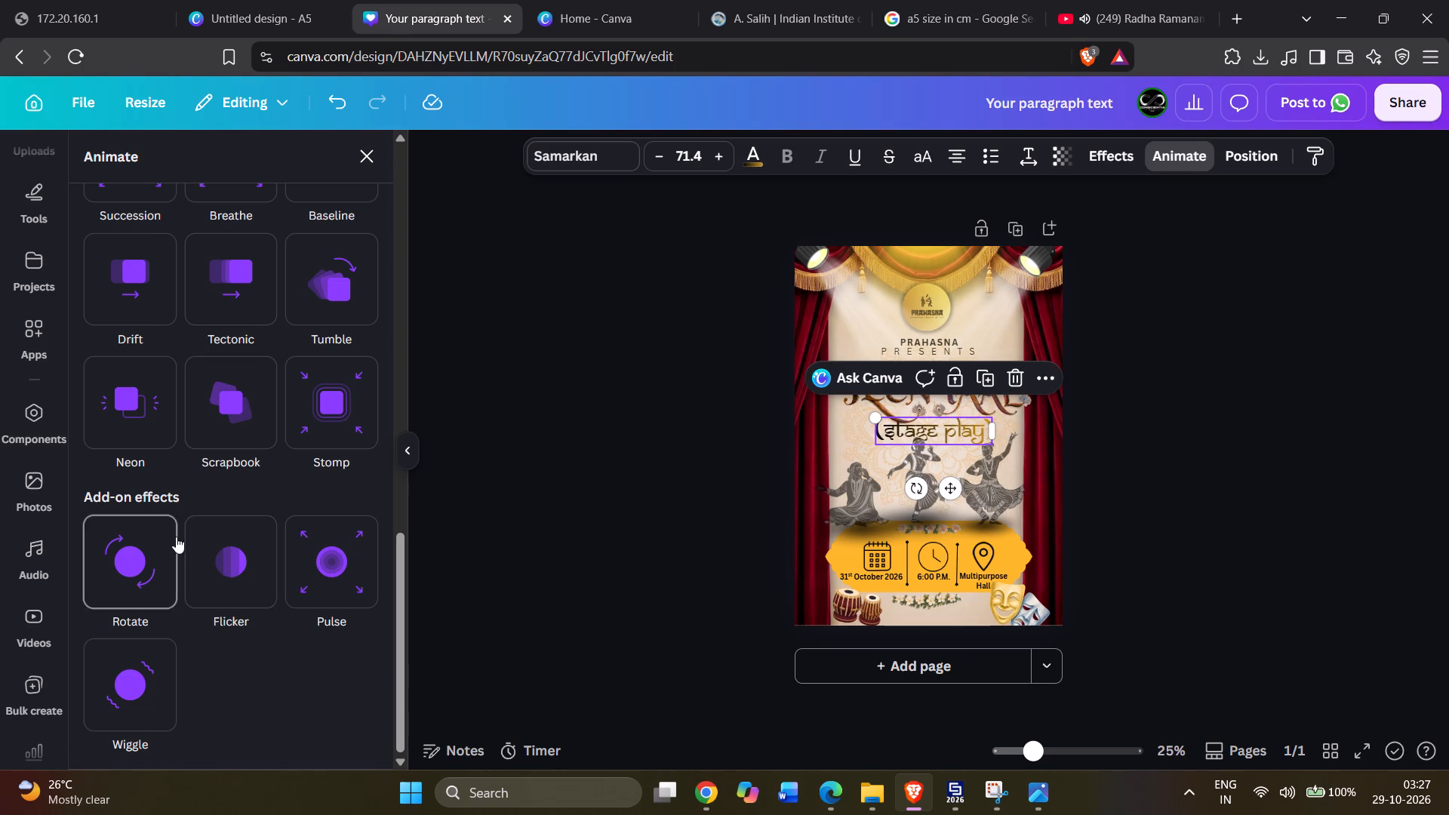
{"action": "scroll", "coordinate": [296, 455], "scroll_direction": "up", "scroll_amount": 4}
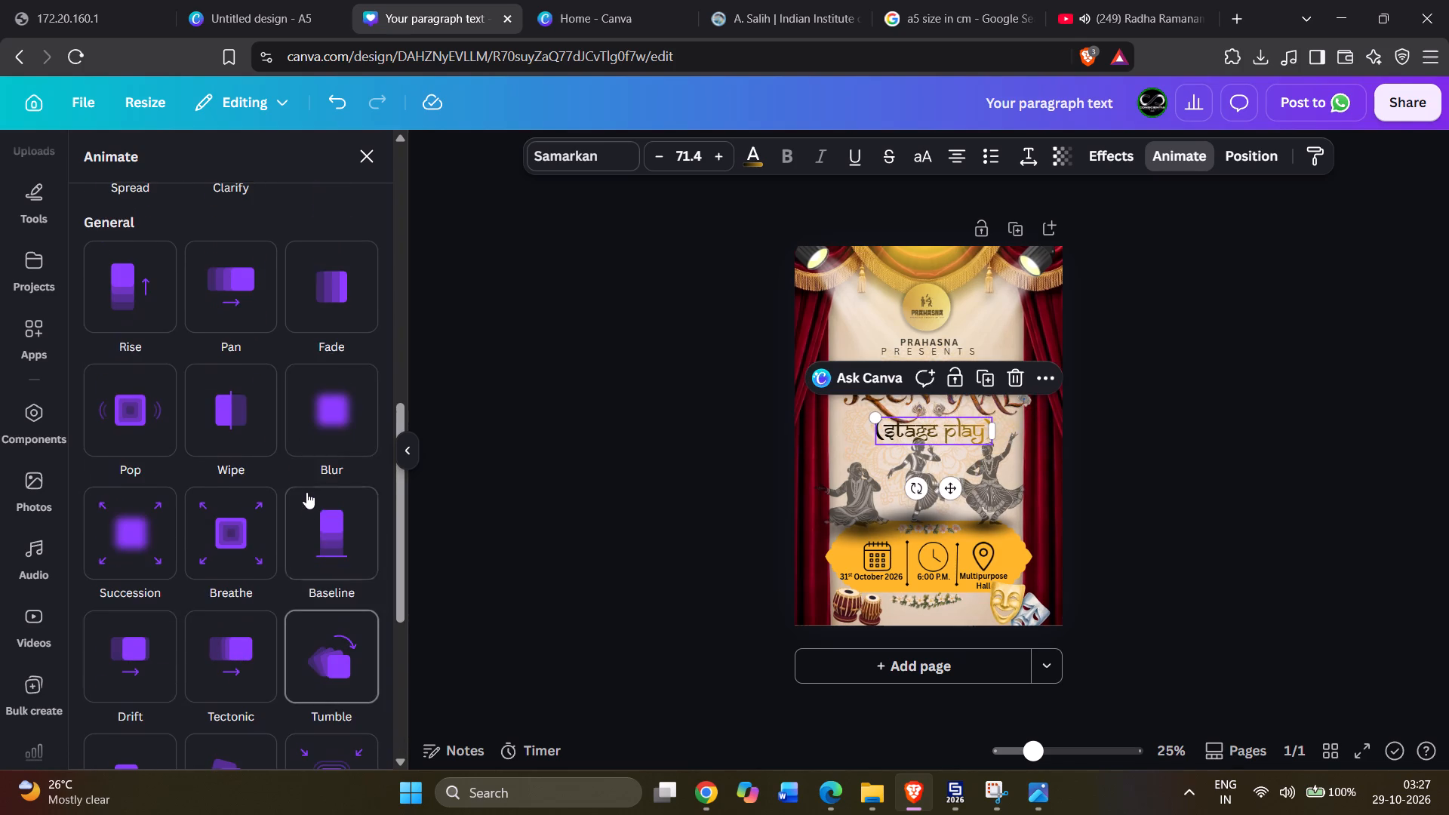
{"action": "scroll", "coordinate": [242, 587], "scroll_direction": "down", "scroll_amount": 4}
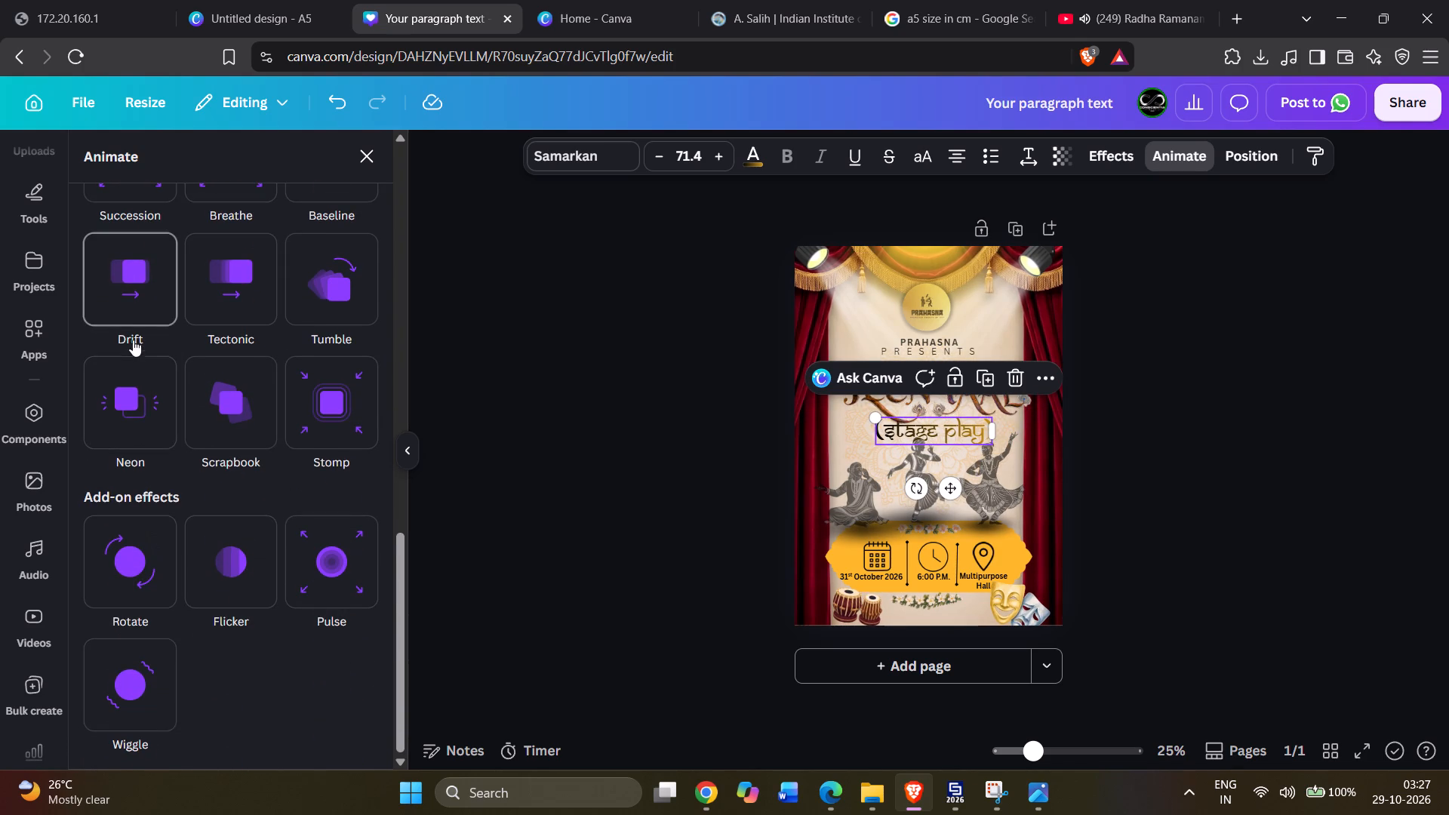
{"action": "scroll", "coordinate": [137, 381], "scroll_direction": "up", "scroll_amount": 11}
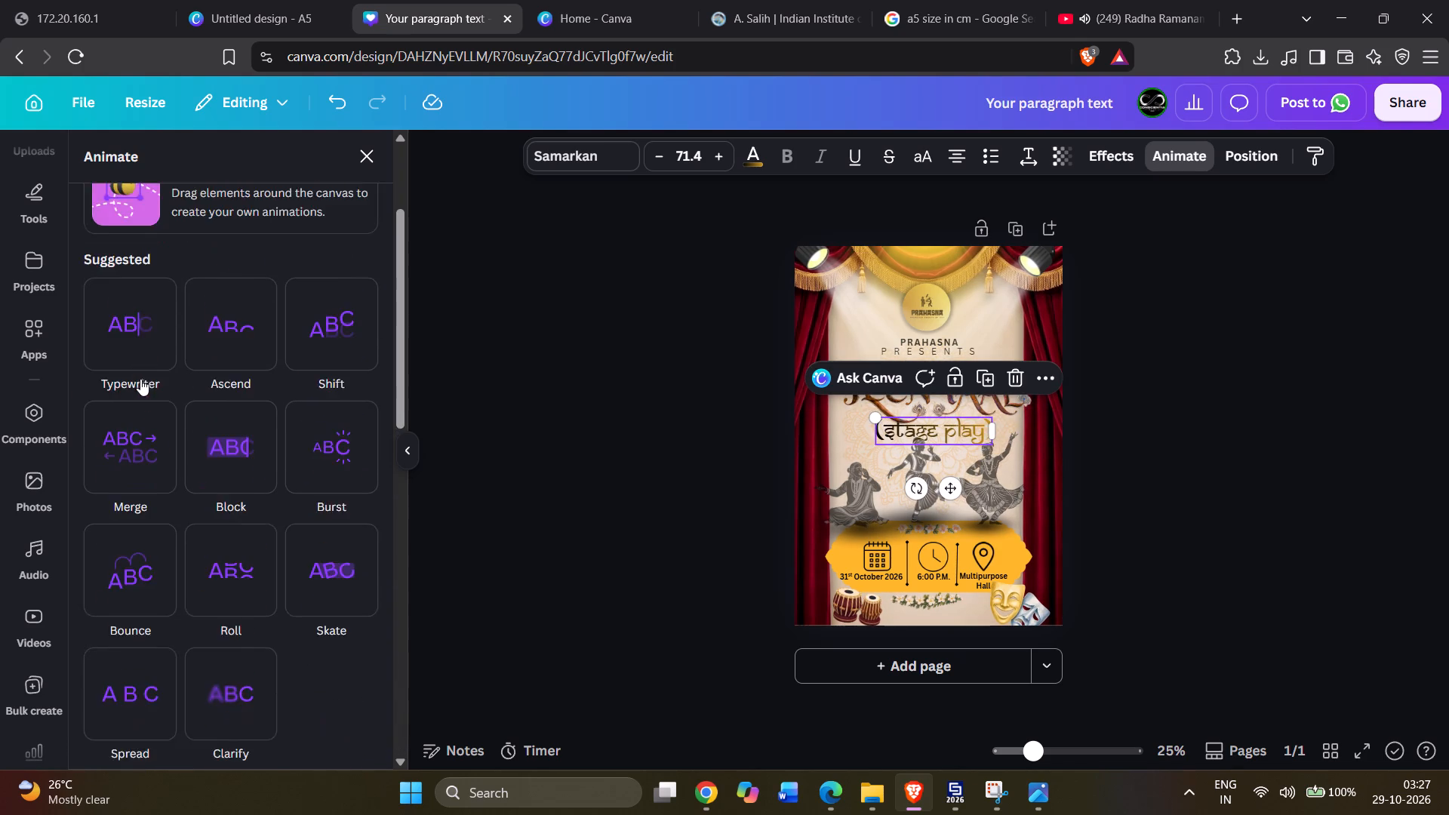
{"action": "scroll", "coordinate": [140, 379], "scroll_direction": "up", "scroll_amount": 5}
{"action": "scroll", "coordinate": [229, 429], "scroll_direction": "down", "scroll_amount": 6}
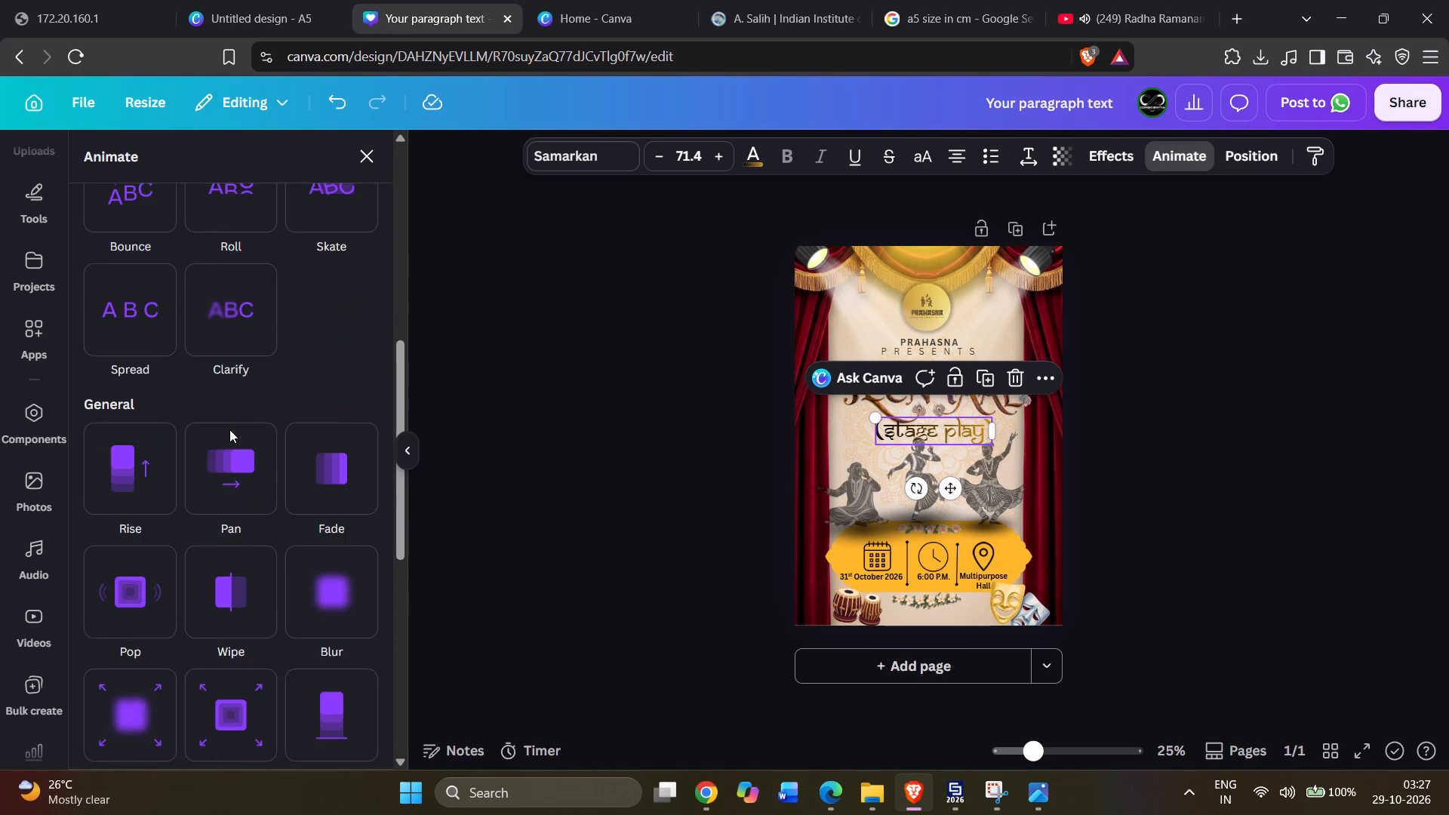
{"action": "scroll", "coordinate": [208, 457], "scroll_direction": "down", "scroll_amount": 1}
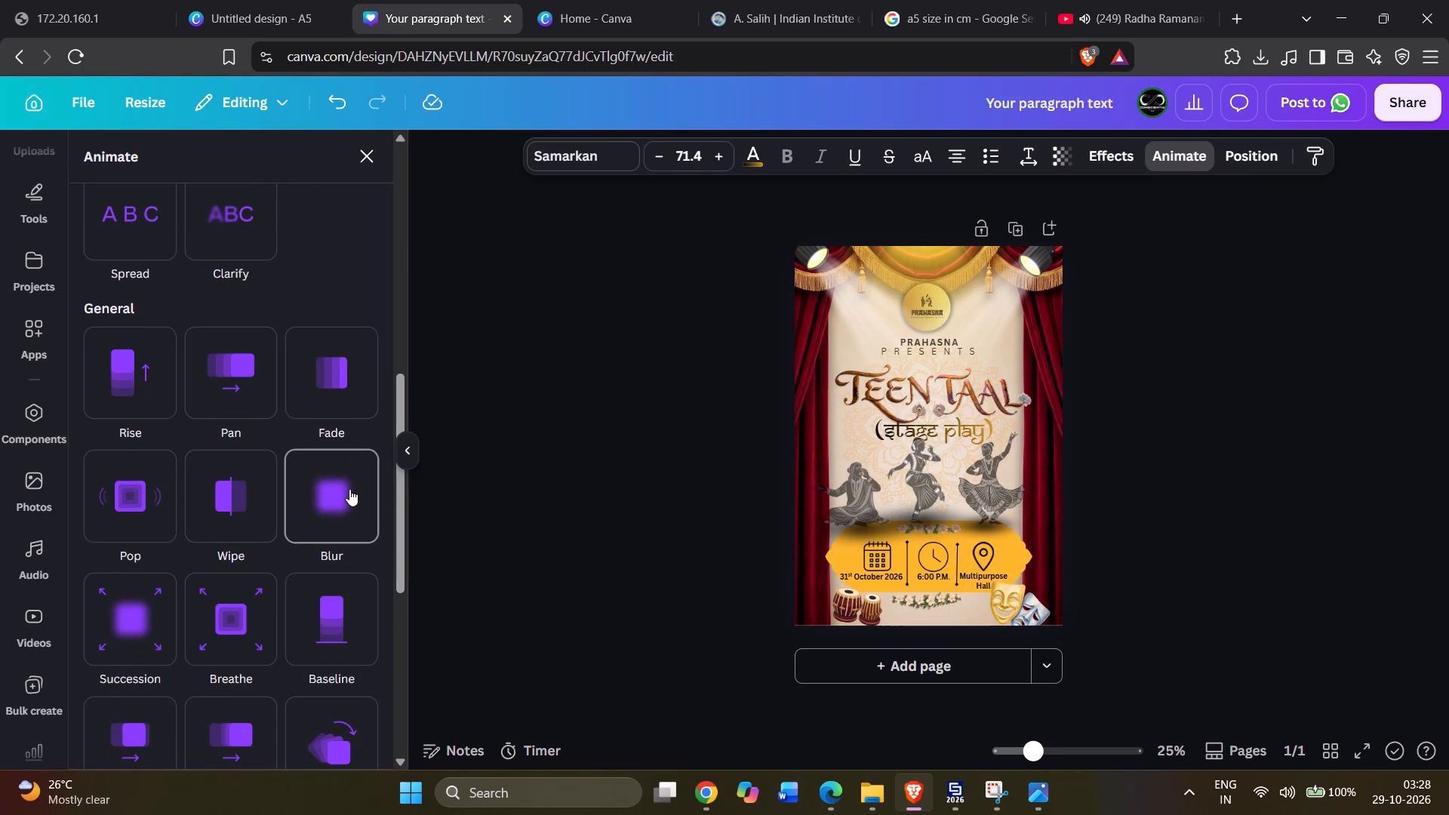
{"action": "scroll", "coordinate": [349, 480], "scroll_direction": "down", "scroll_amount": 2}
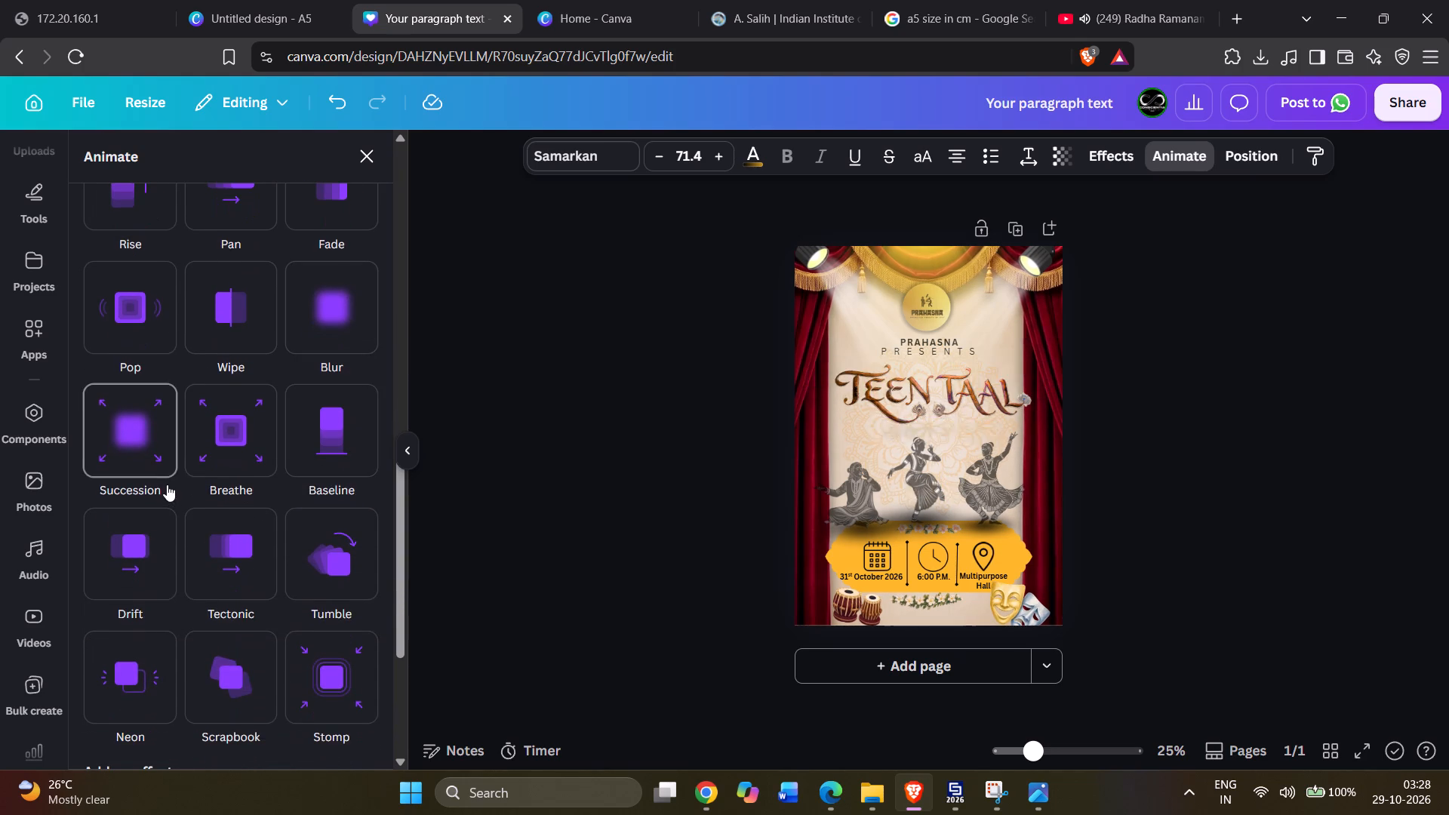
{"action": "scroll", "coordinate": [175, 475], "scroll_direction": "down", "scroll_amount": 4}
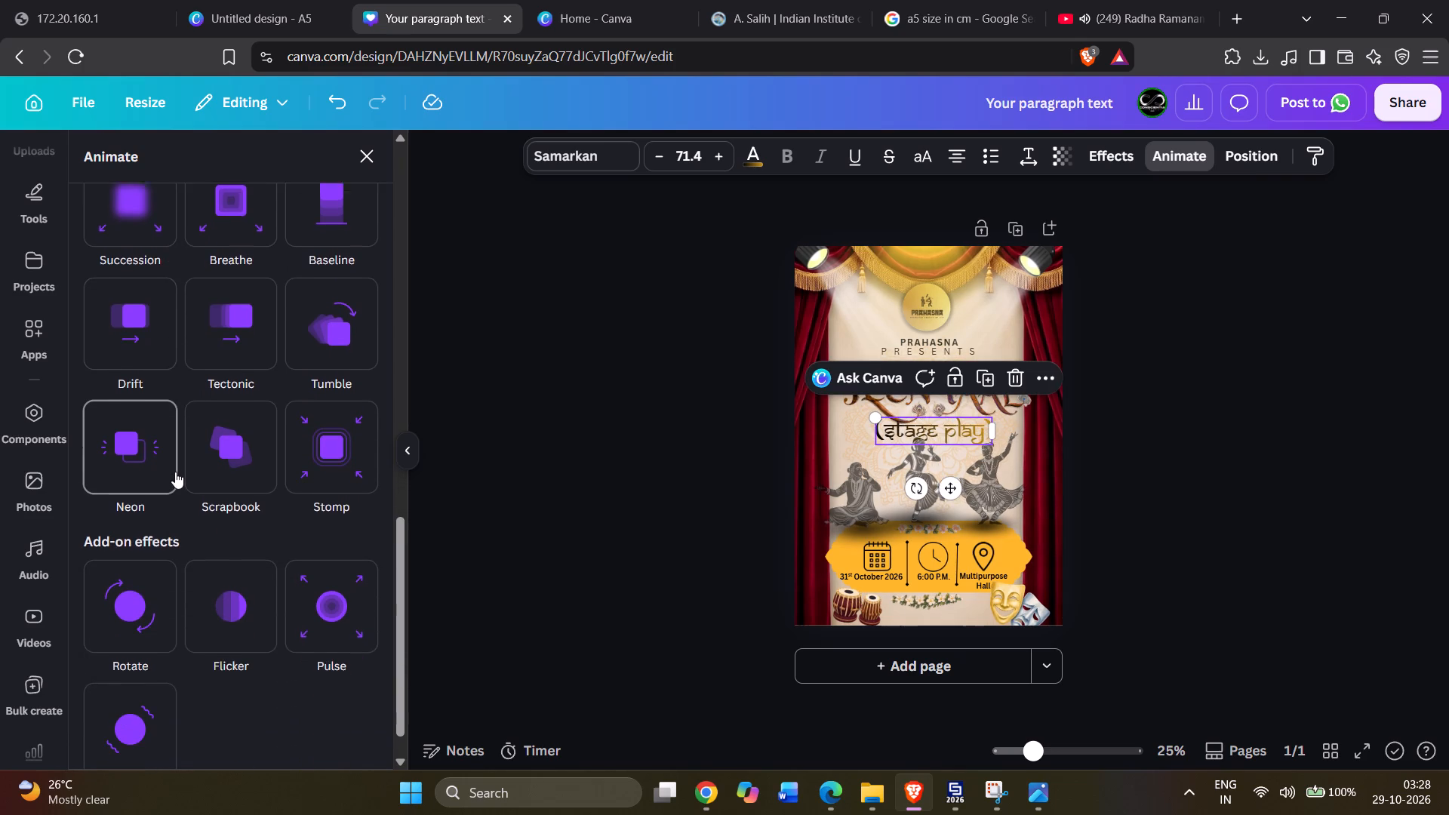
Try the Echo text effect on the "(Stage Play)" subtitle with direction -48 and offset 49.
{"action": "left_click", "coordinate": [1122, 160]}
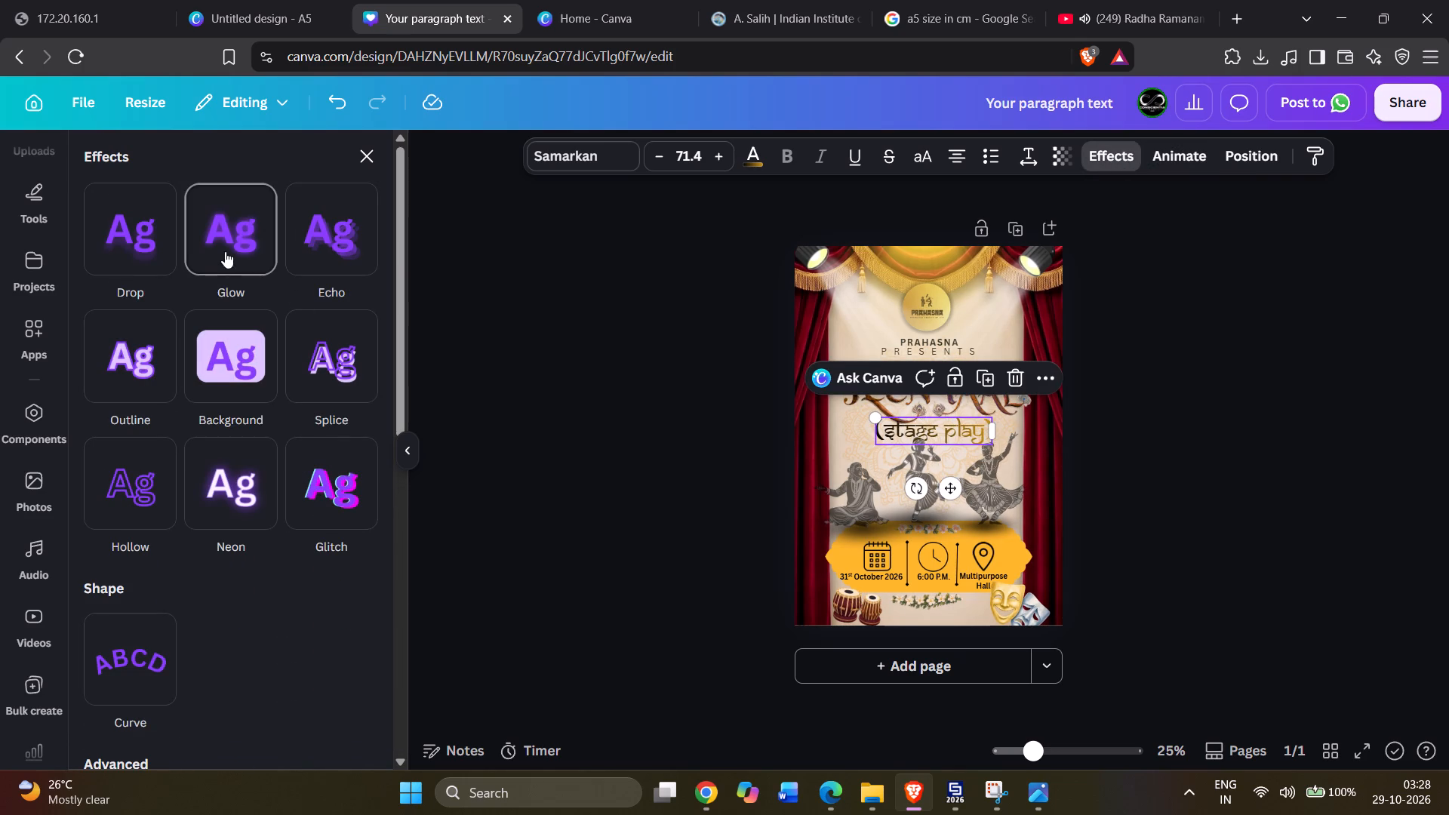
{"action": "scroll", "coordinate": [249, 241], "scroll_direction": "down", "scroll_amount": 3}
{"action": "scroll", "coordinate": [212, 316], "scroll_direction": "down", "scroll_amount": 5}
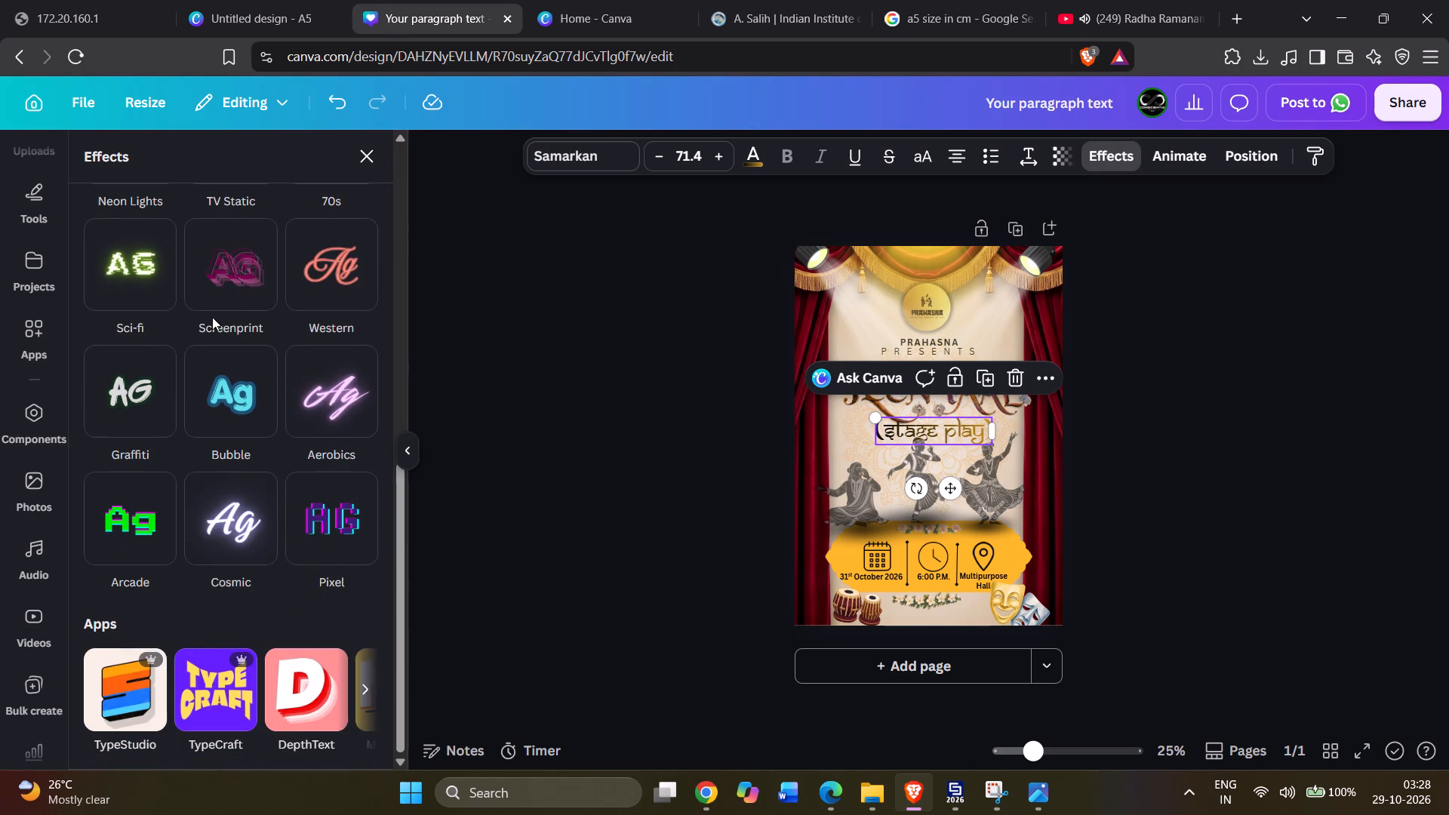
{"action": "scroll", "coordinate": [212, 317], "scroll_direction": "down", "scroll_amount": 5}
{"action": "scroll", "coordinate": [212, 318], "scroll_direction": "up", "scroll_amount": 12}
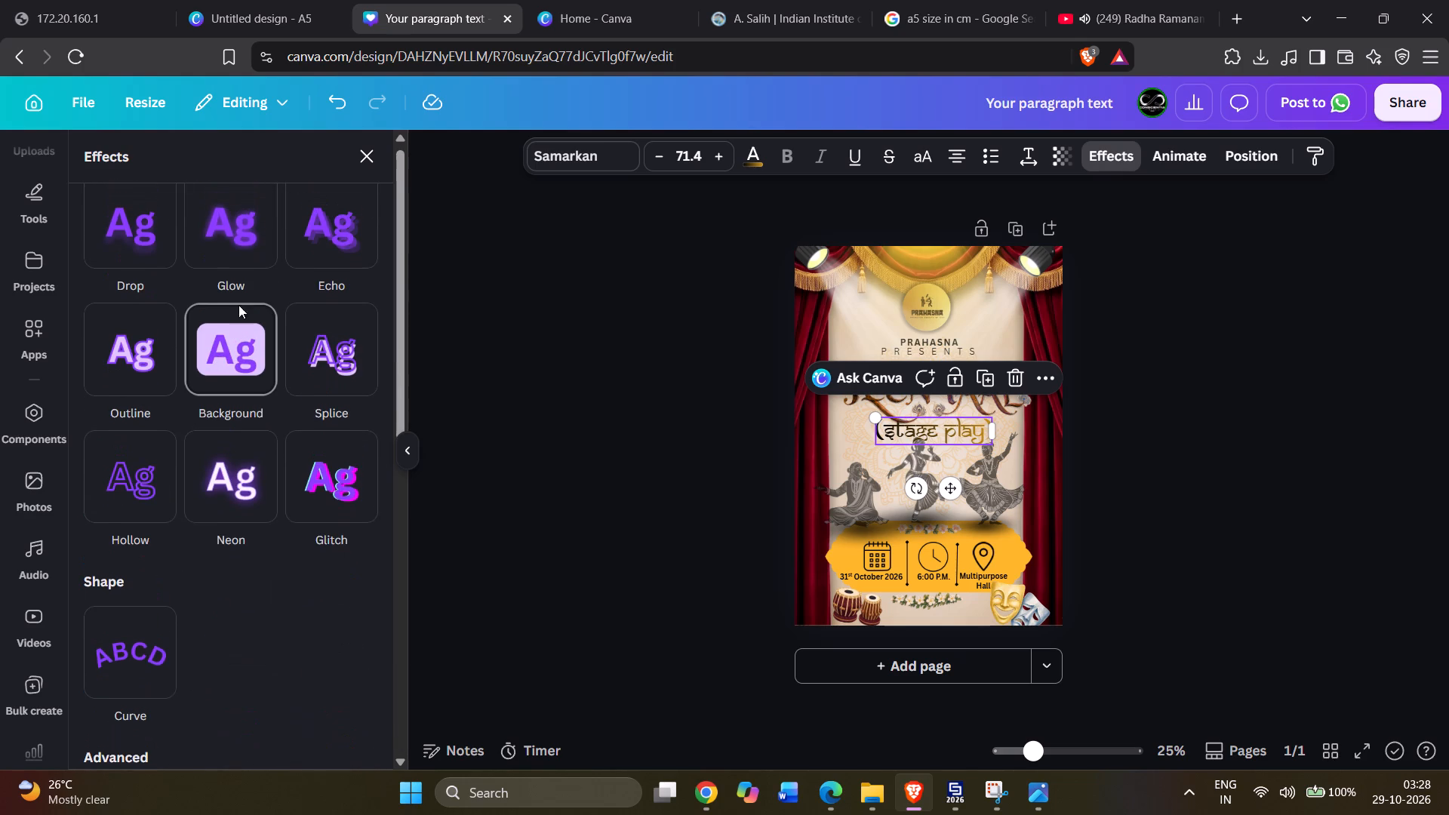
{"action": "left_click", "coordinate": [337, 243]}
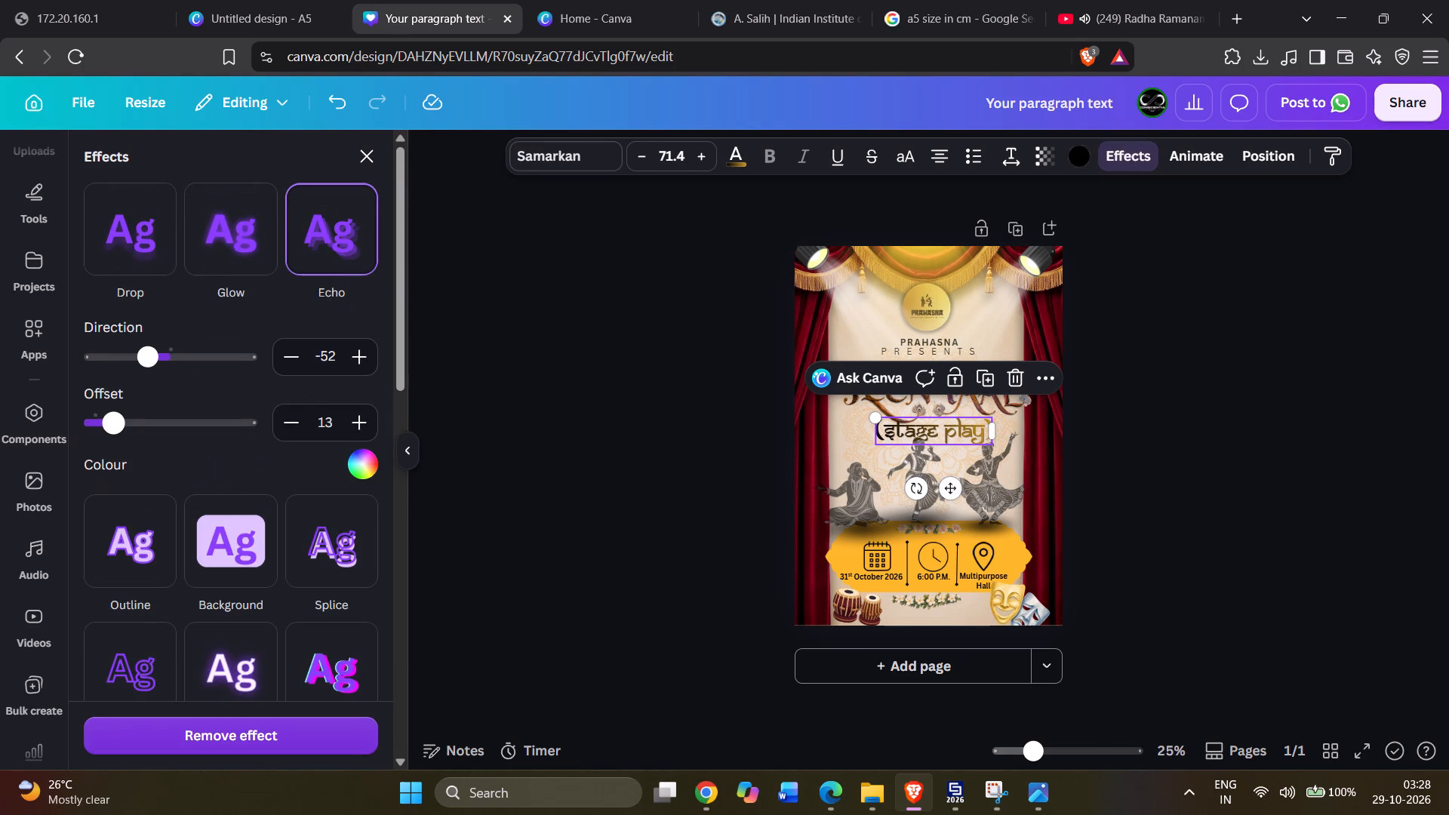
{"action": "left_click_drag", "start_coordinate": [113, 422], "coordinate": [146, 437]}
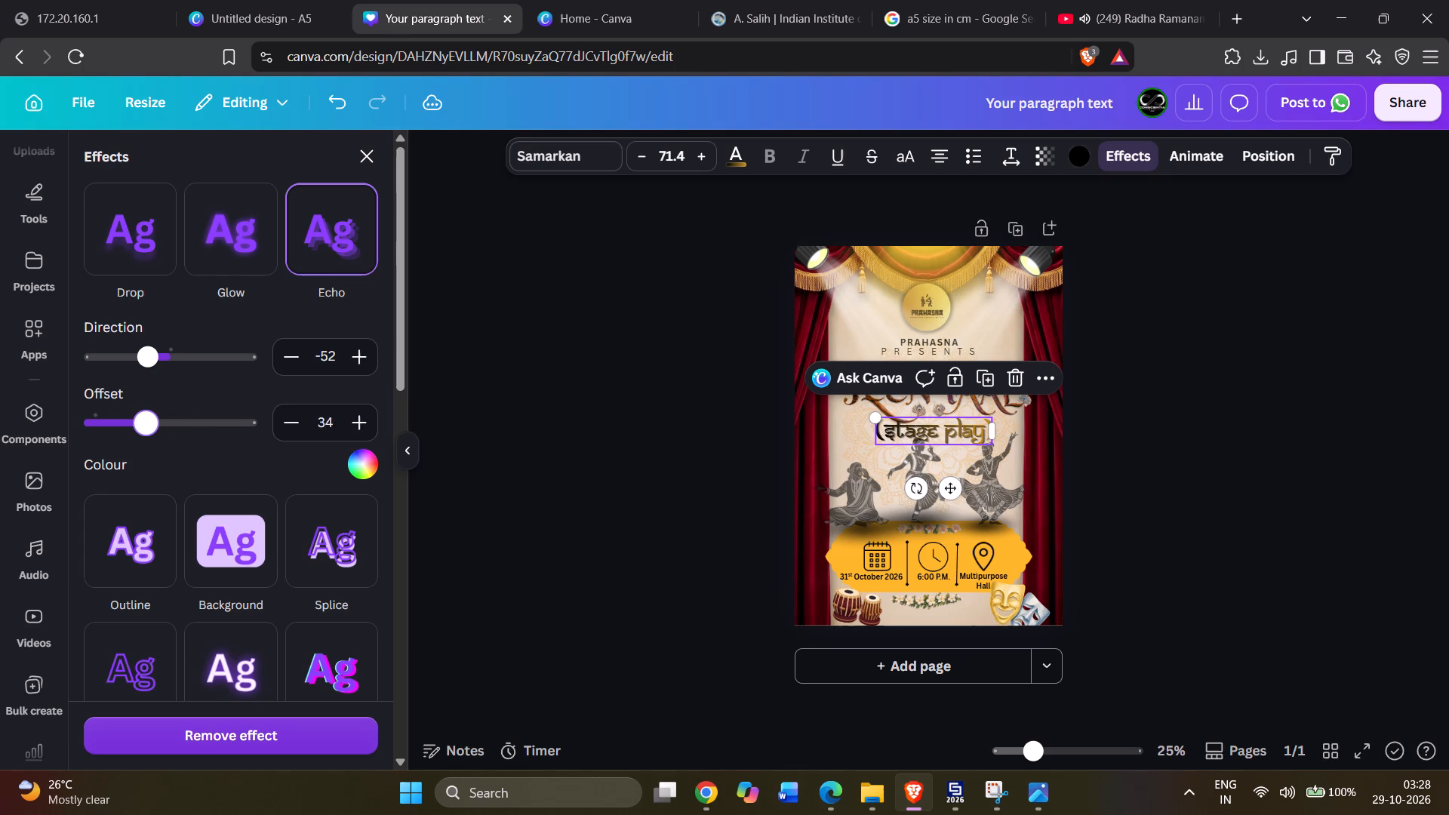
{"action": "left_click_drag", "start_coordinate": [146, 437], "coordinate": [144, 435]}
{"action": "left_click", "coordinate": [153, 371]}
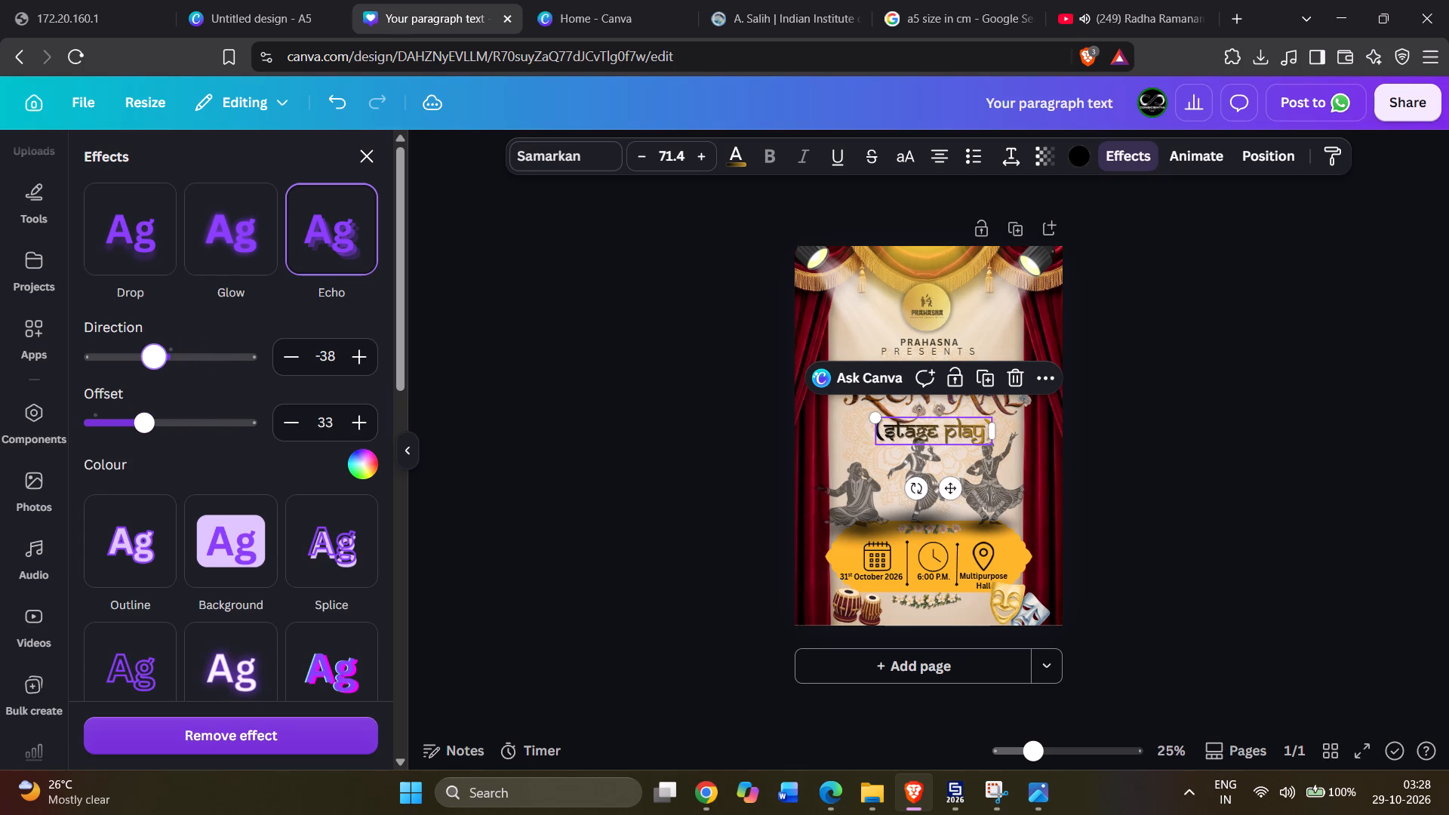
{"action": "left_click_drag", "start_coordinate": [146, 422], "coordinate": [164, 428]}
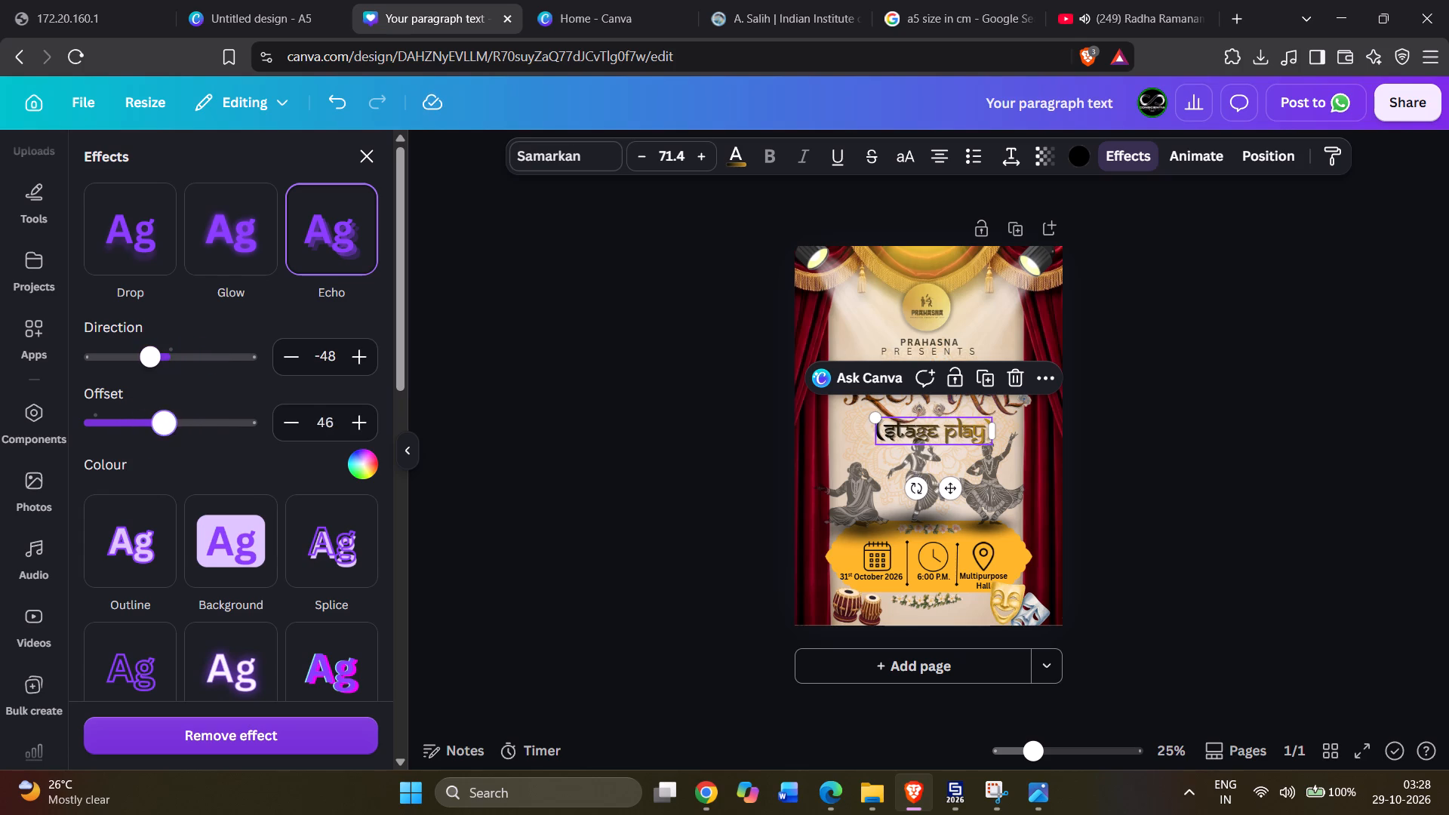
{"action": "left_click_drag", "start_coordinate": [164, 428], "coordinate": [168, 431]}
Apply the Glow text effect to the "(Stage Play)" subtitle in place of Echo.
{"action": "left_click", "coordinate": [209, 235]}
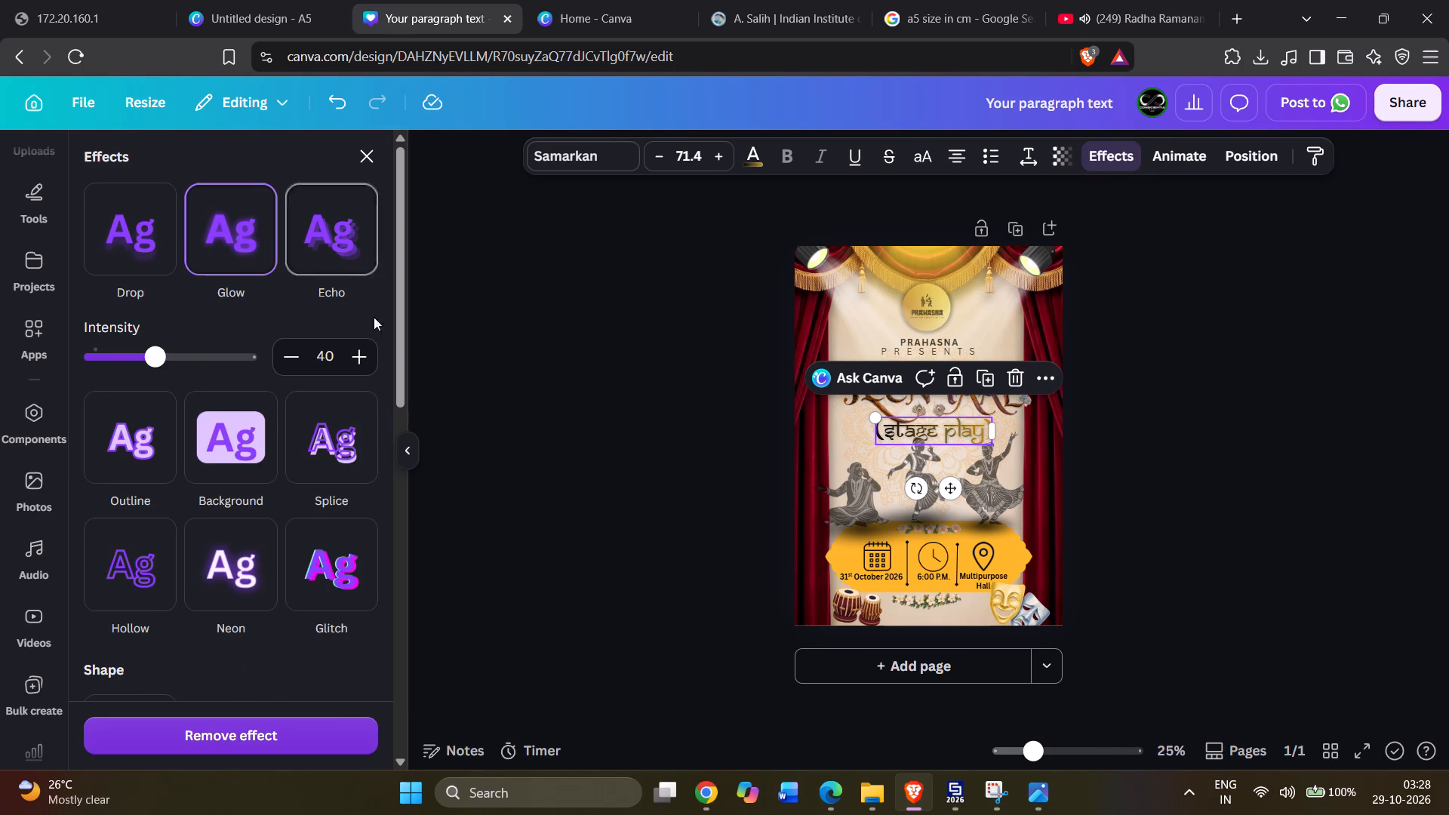
{"action": "left_click", "coordinate": [588, 374]}
{"action": "left_click", "coordinate": [586, 368]}
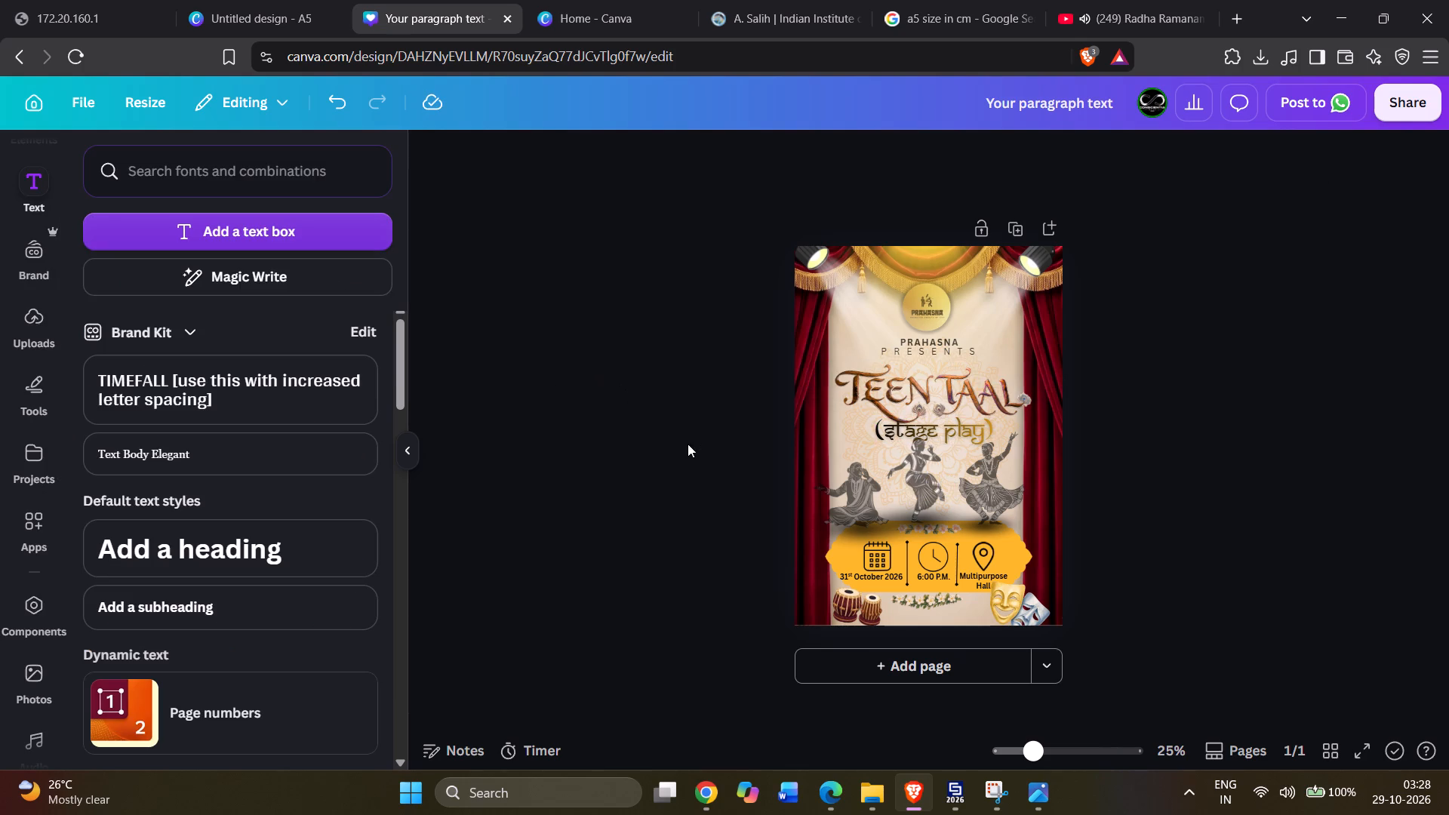
Set the "(Stage Play)" subtitle's font to Simbiot-Personal Use.
{"action": "double_click", "coordinate": [903, 431]}
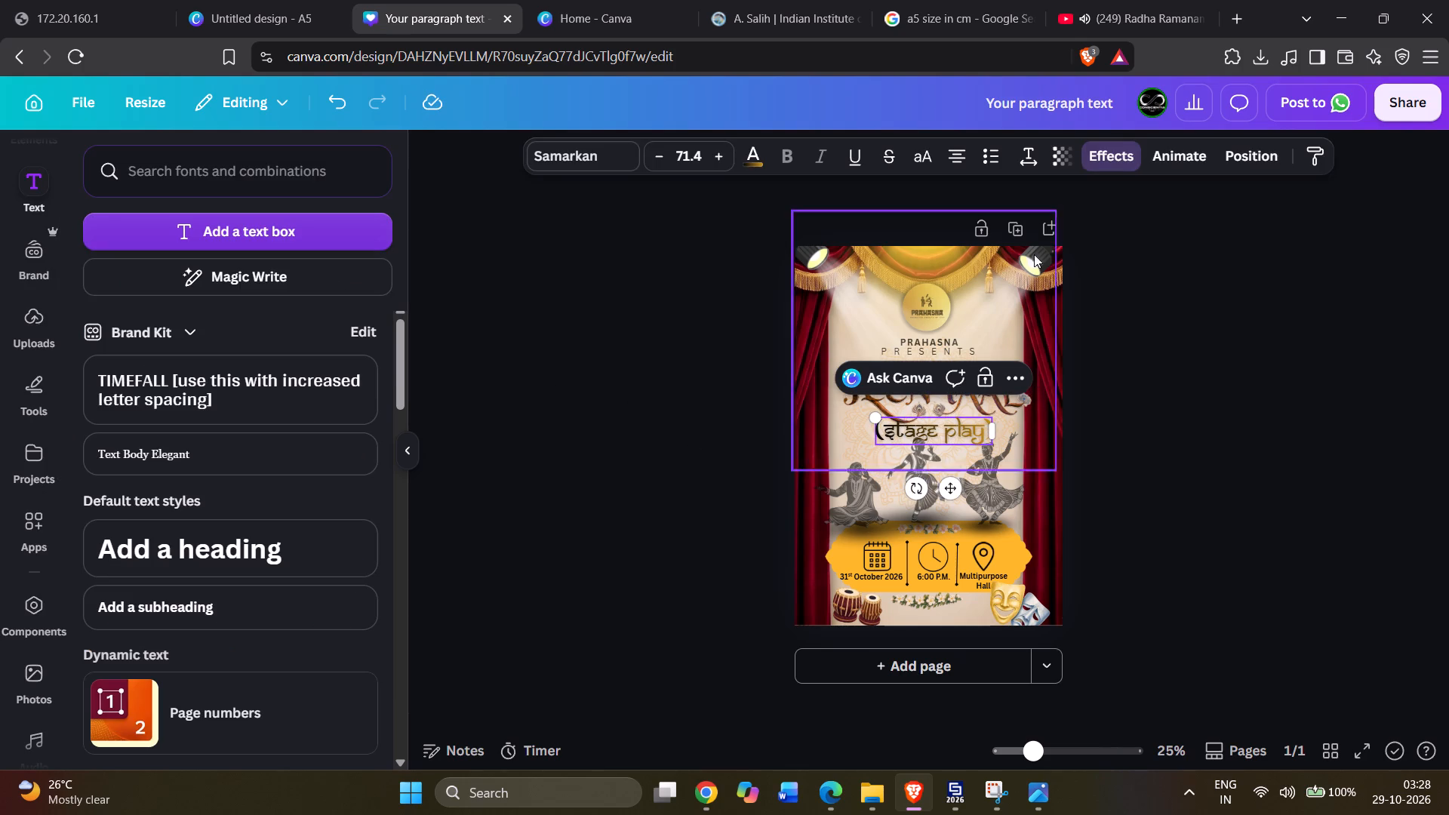
{"action": "left_click", "coordinate": [589, 151]}
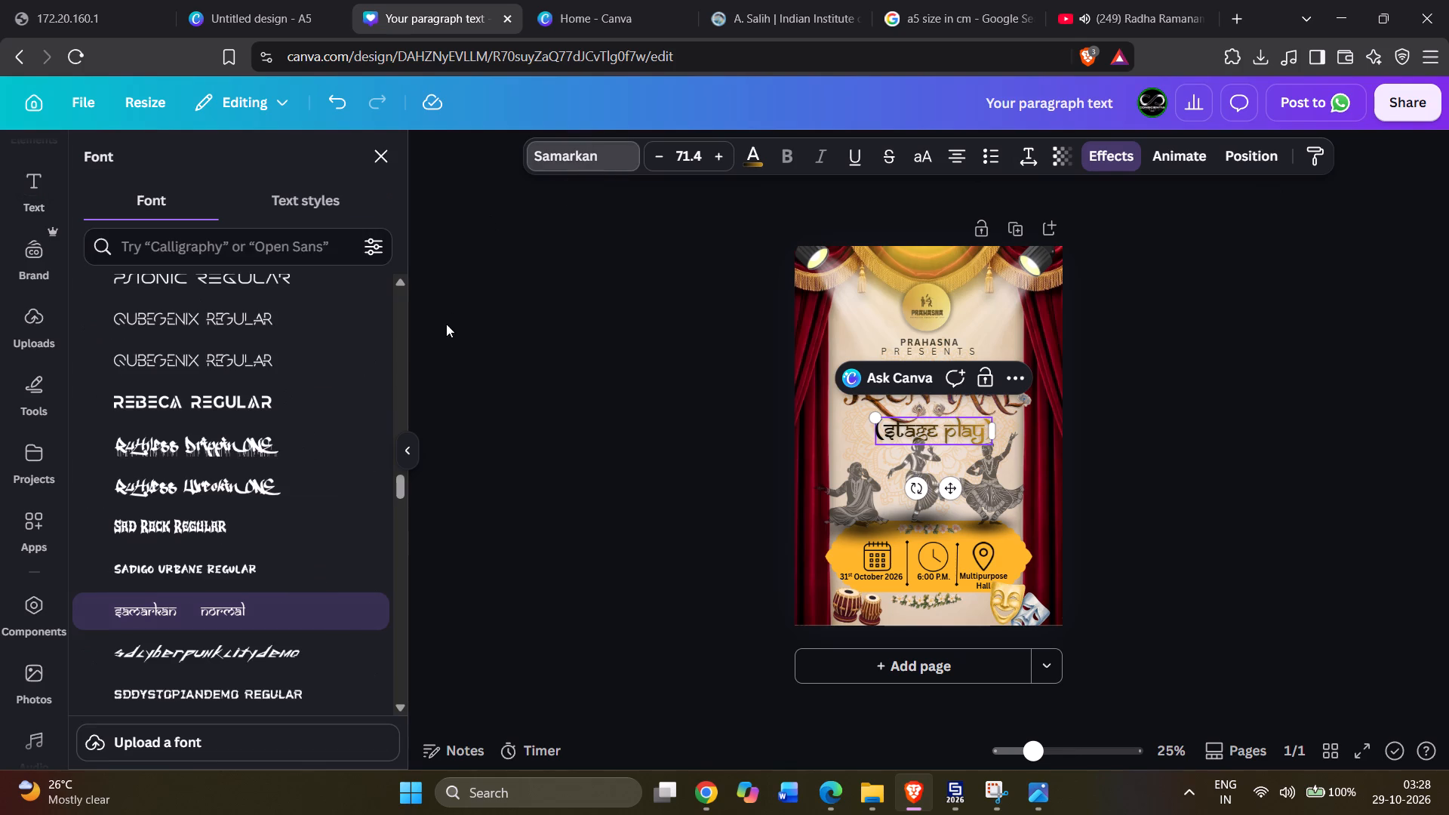
{"action": "scroll", "coordinate": [263, 476], "scroll_direction": "down", "scroll_amount": 2}
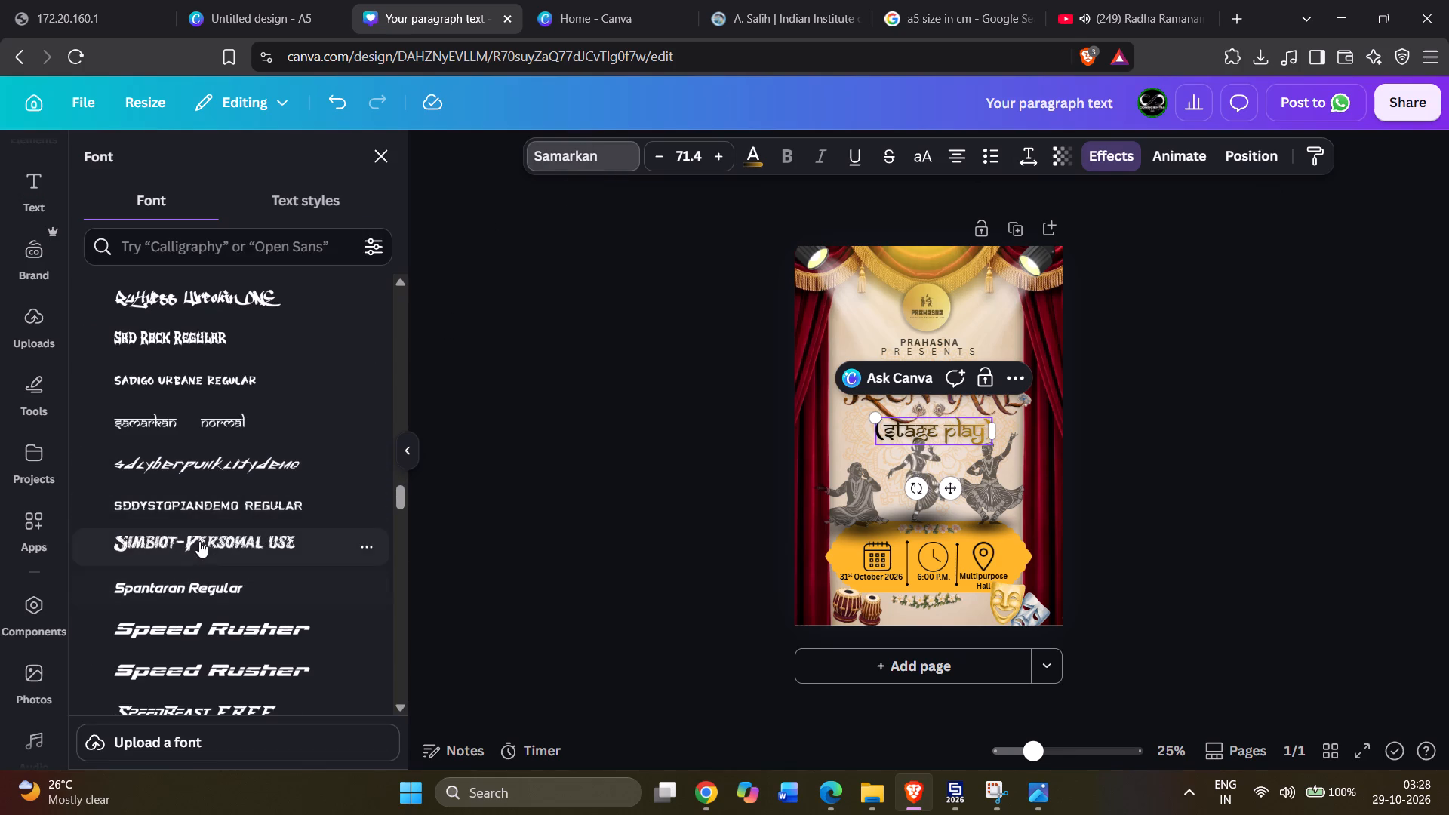
{"action": "left_click", "coordinate": [199, 540]}
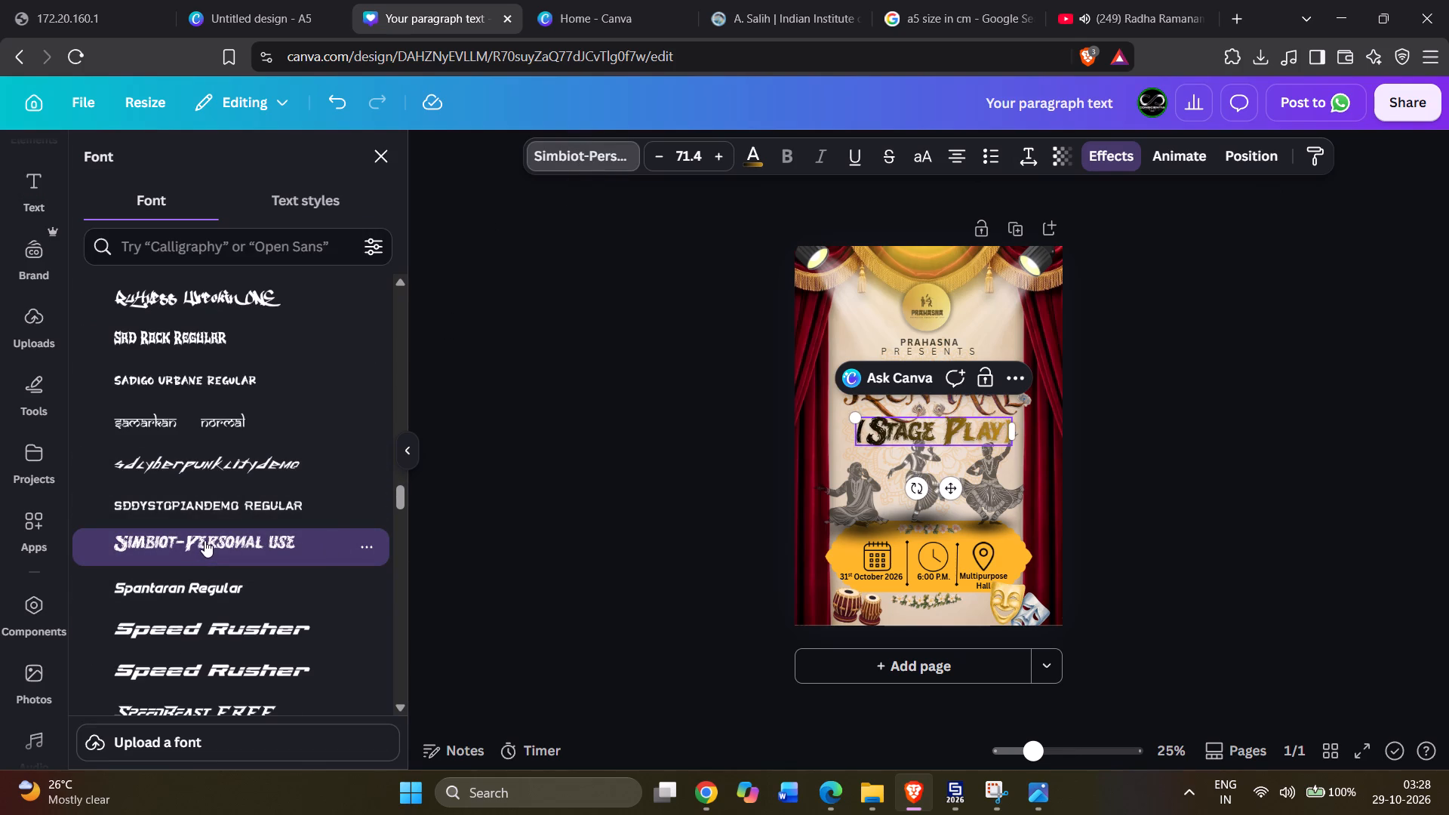
{"action": "left_click", "coordinate": [1220, 458]}
{"action": "left_click", "coordinate": [1220, 458]}
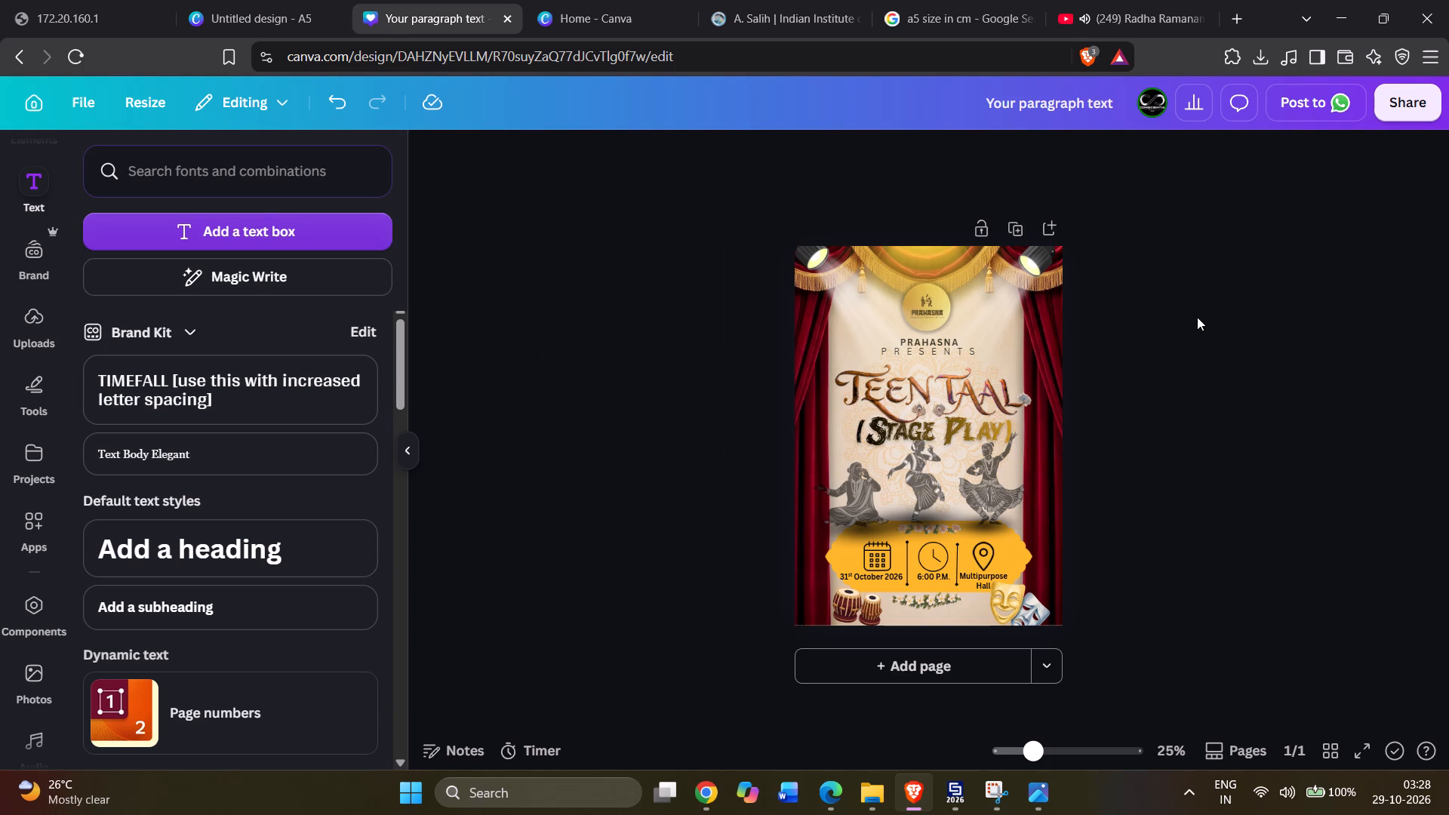
Nudge the dancers graphic slightly rightwards to centre it on the poster.
{"action": "left_click", "coordinate": [874, 499]}
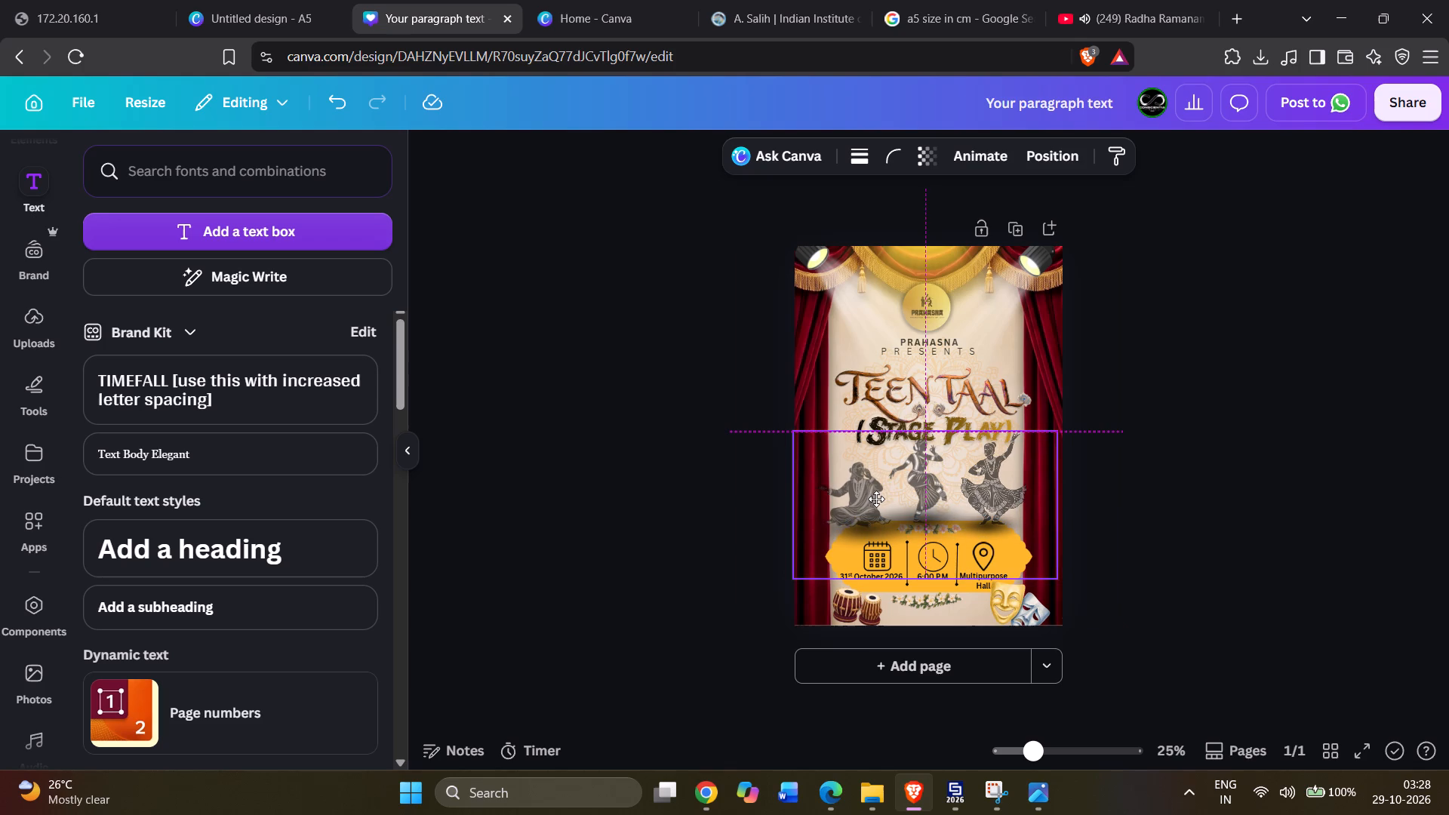
{"action": "left_click", "coordinate": [1371, 388]}
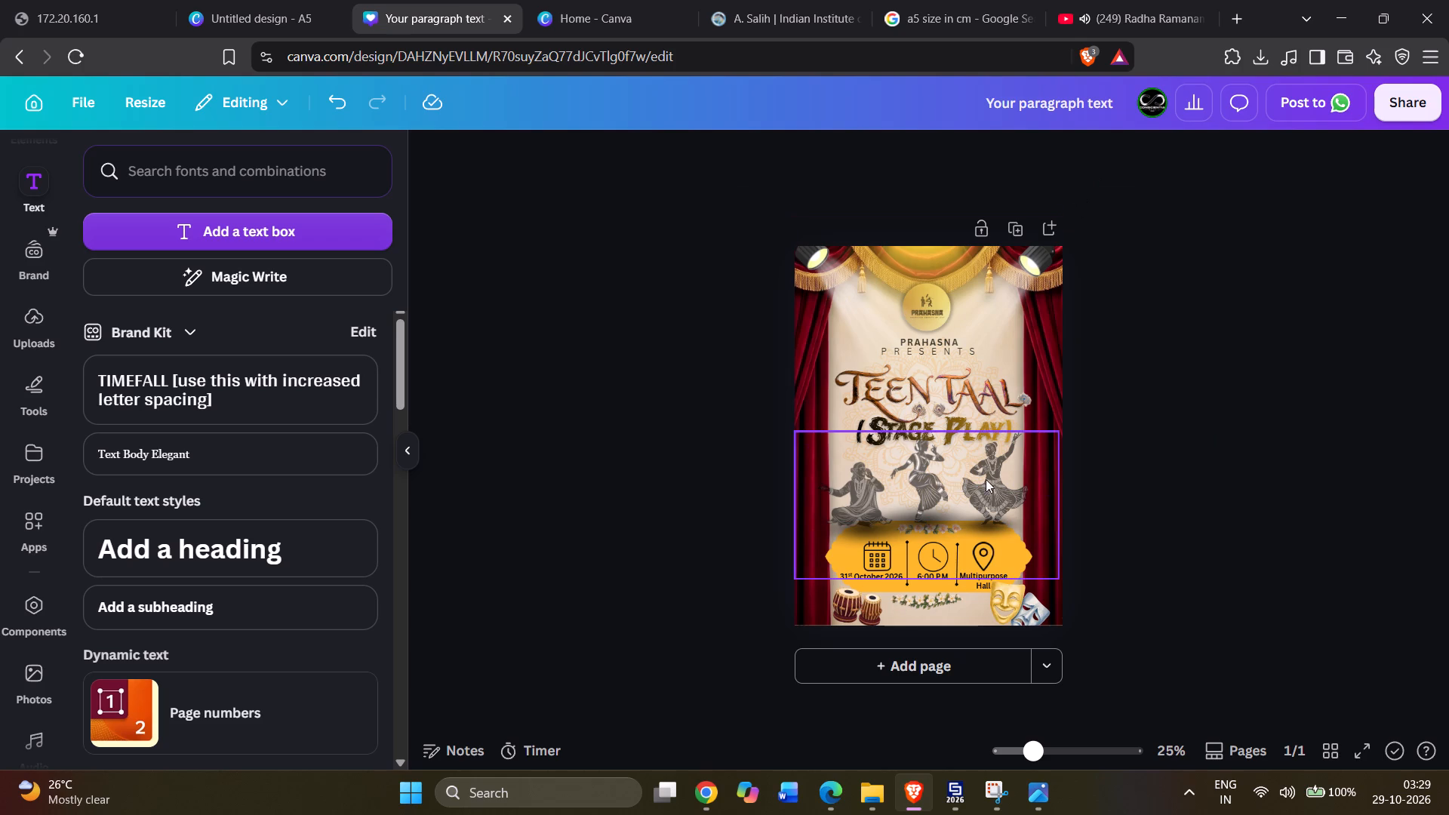
Shrink the "(Stage Play)" subtitle to font size 48.3 and centre it beneath the TEEN TAAL title.
{"action": "left_click", "coordinate": [917, 429]}
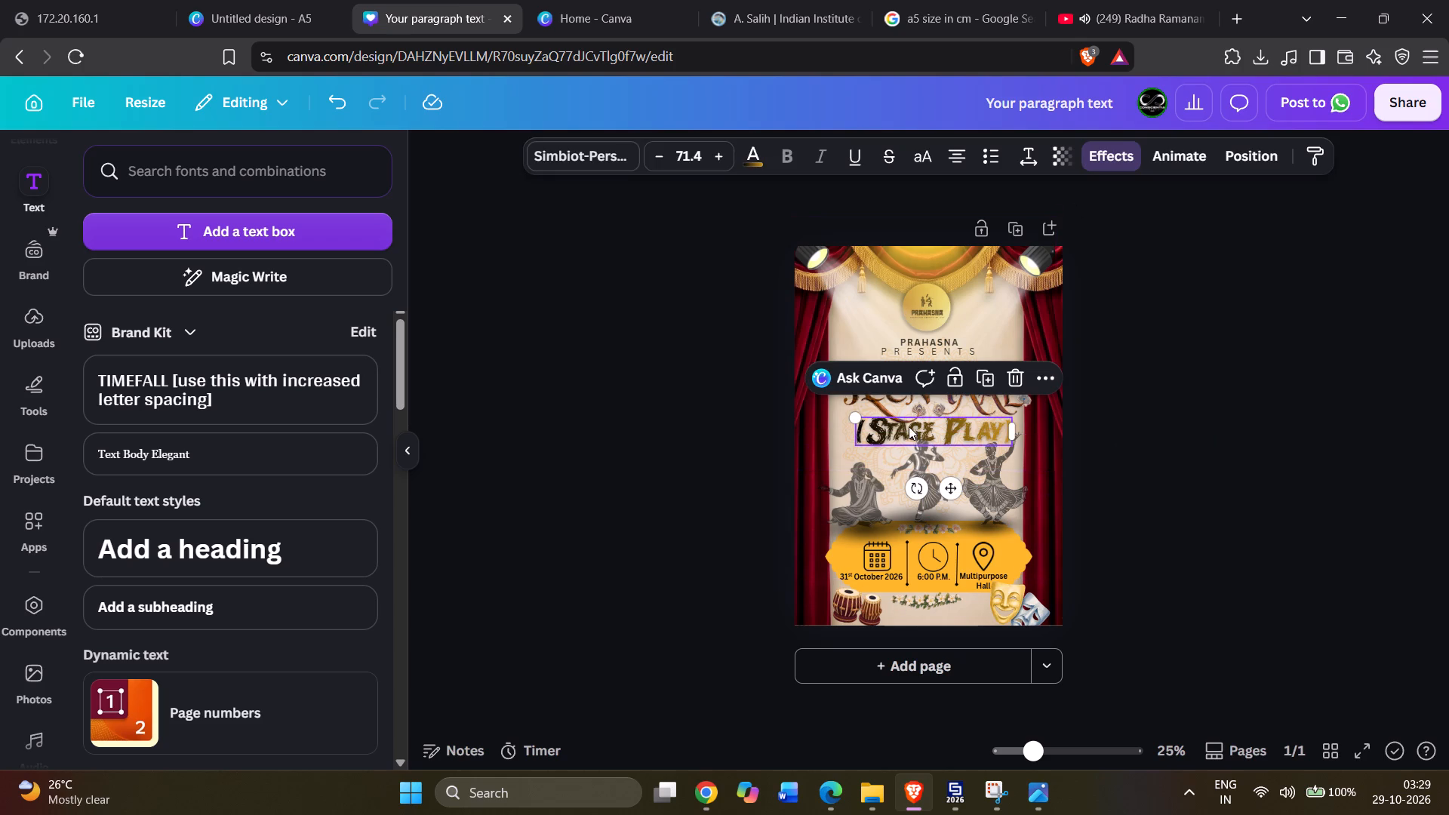
{"action": "left_click_drag", "start_coordinate": [851, 414], "coordinate": [867, 429]}
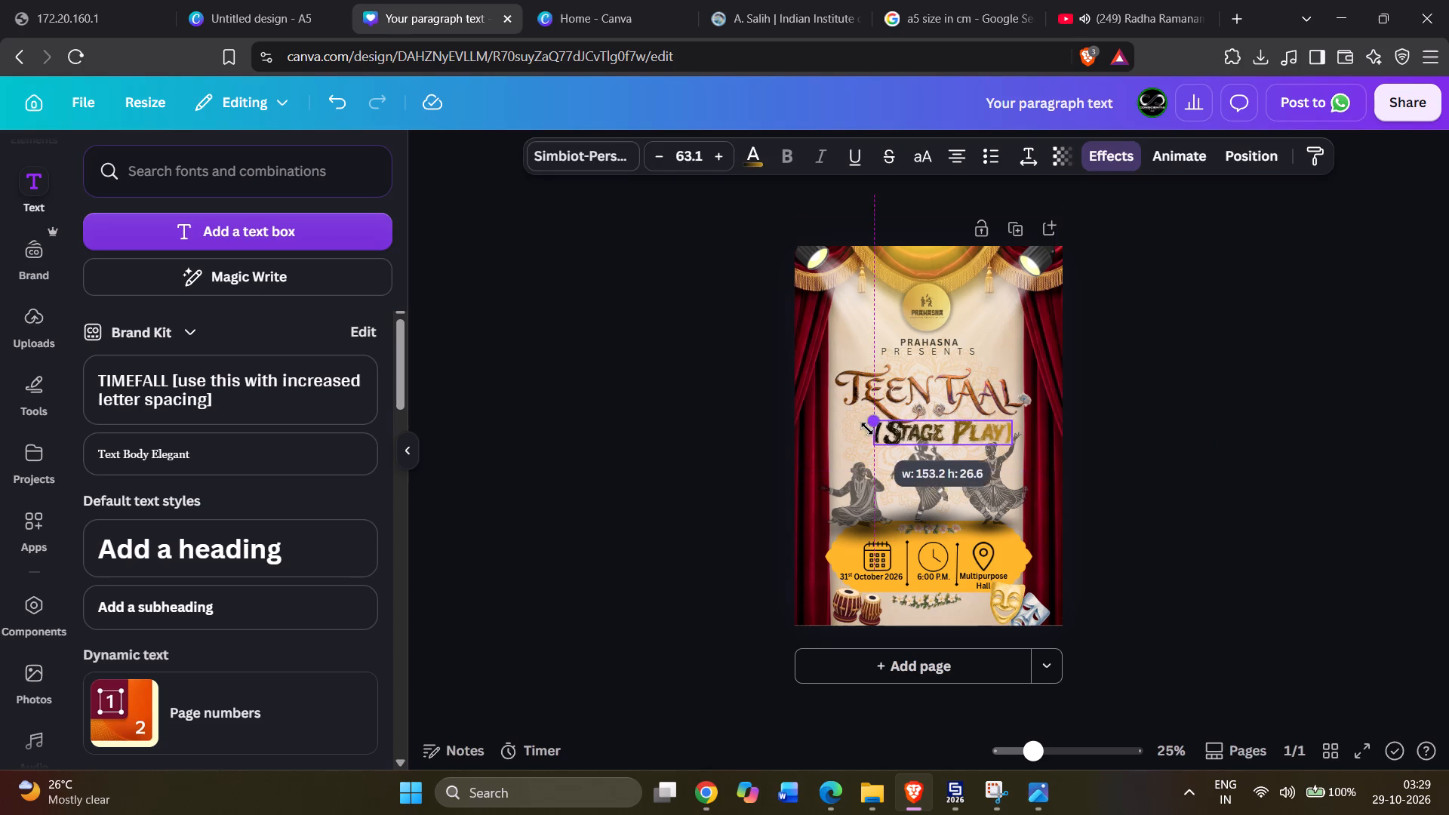
{"action": "left_click_drag", "start_coordinate": [867, 429], "coordinate": [900, 437]}
{"action": "left_click_drag", "start_coordinate": [976, 480], "coordinate": [937, 469]}
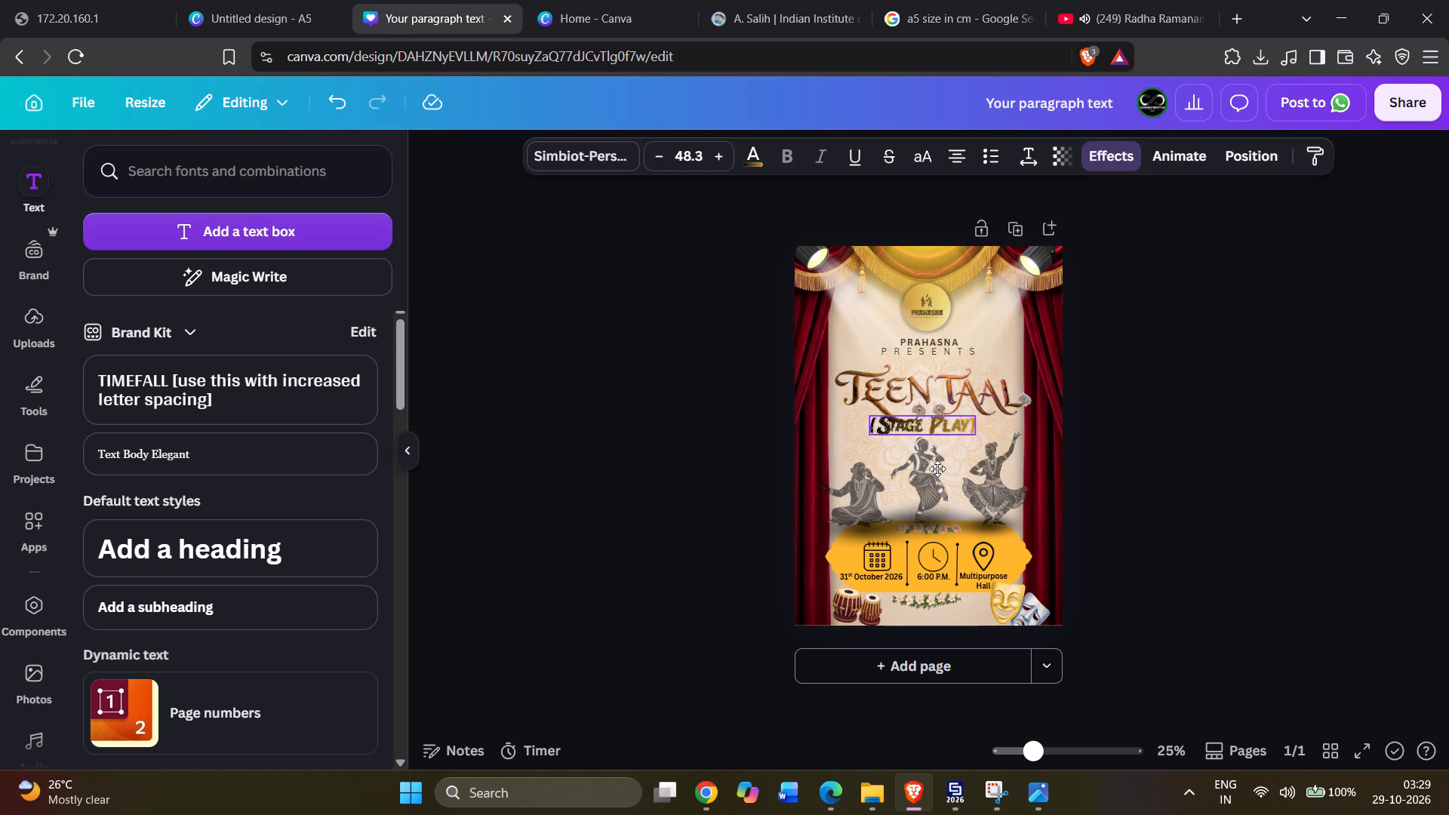
{"action": "left_click_drag", "start_coordinate": [937, 469], "coordinate": [949, 475]}
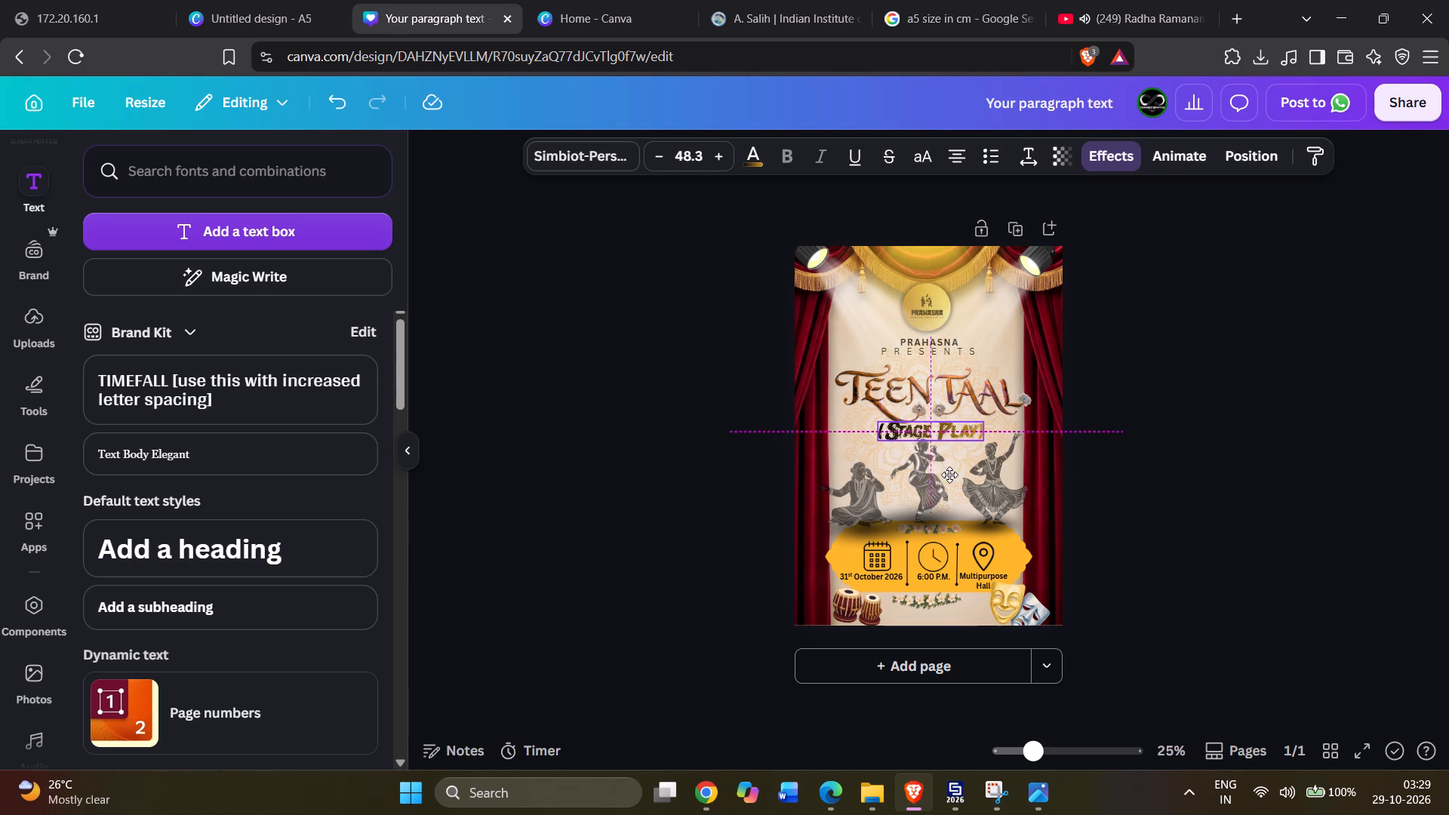
{"action": "left_click_drag", "start_coordinate": [949, 475], "coordinate": [951, 475]}
{"action": "left_click", "coordinate": [1282, 380]}
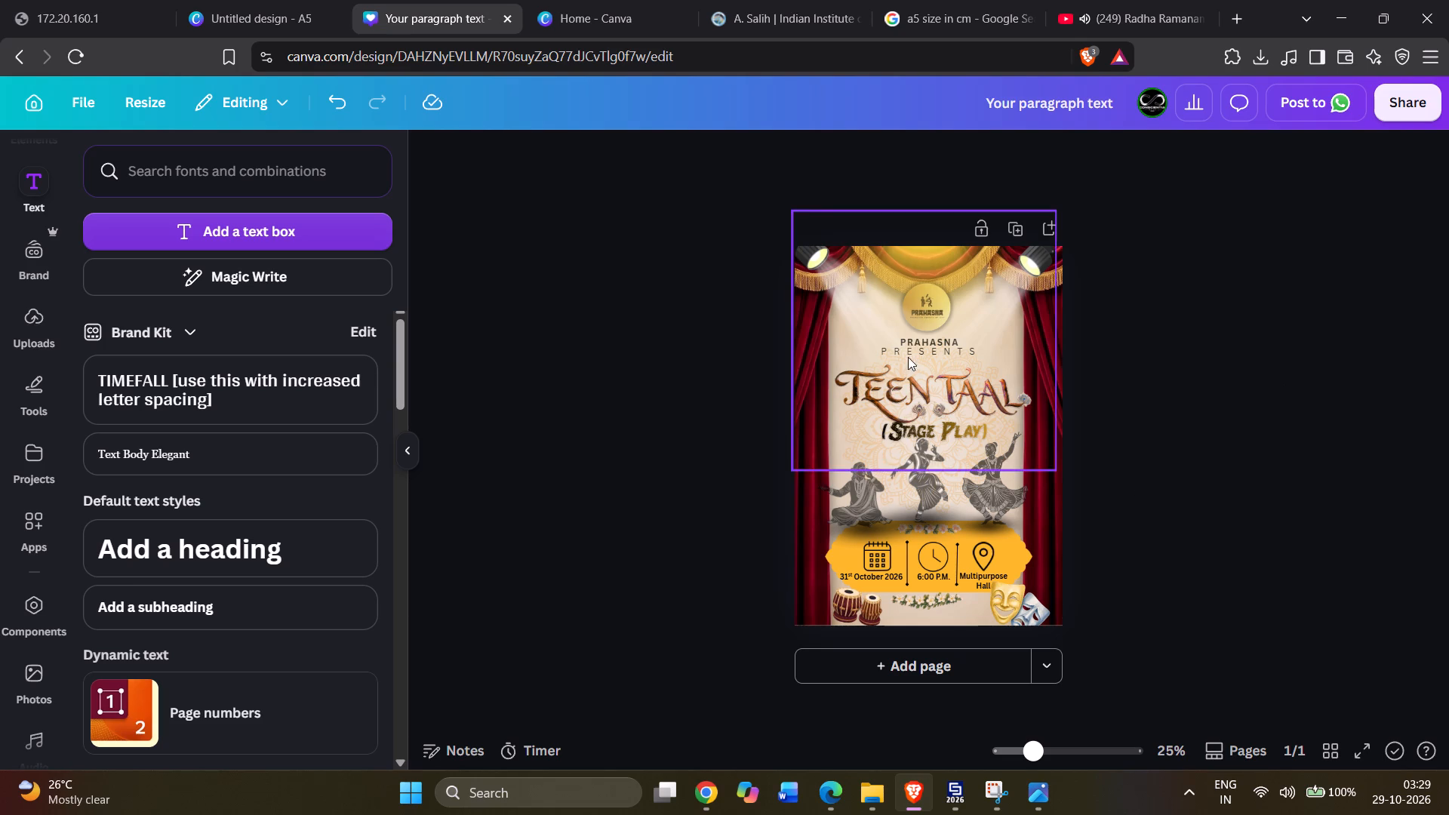
Shorten the spotlight group from its lower edge to a height of about 181.
{"action": "double_click", "coordinate": [968, 401]}
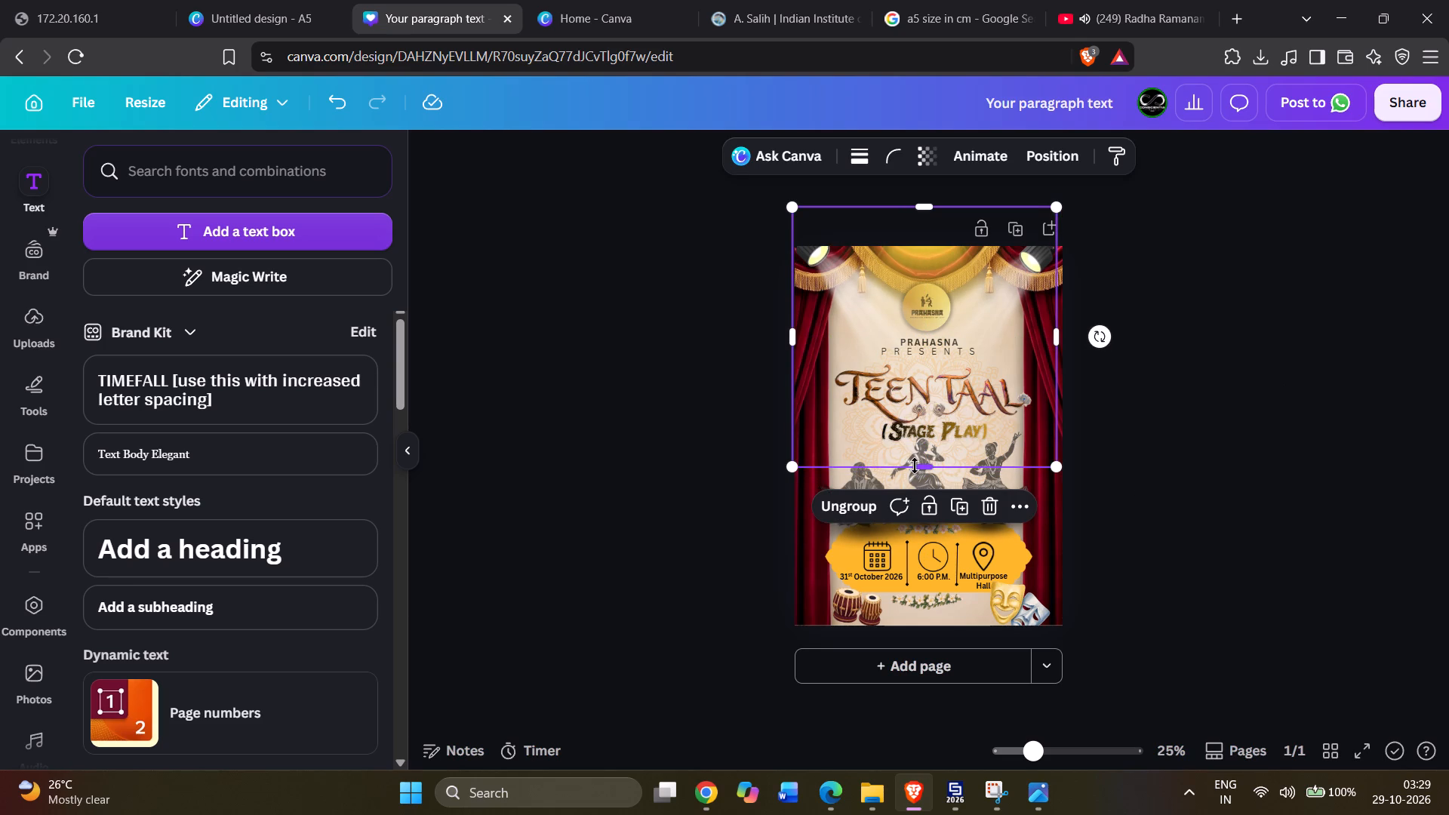
{"action": "left_click_drag", "start_coordinate": [915, 466], "coordinate": [897, 369]}
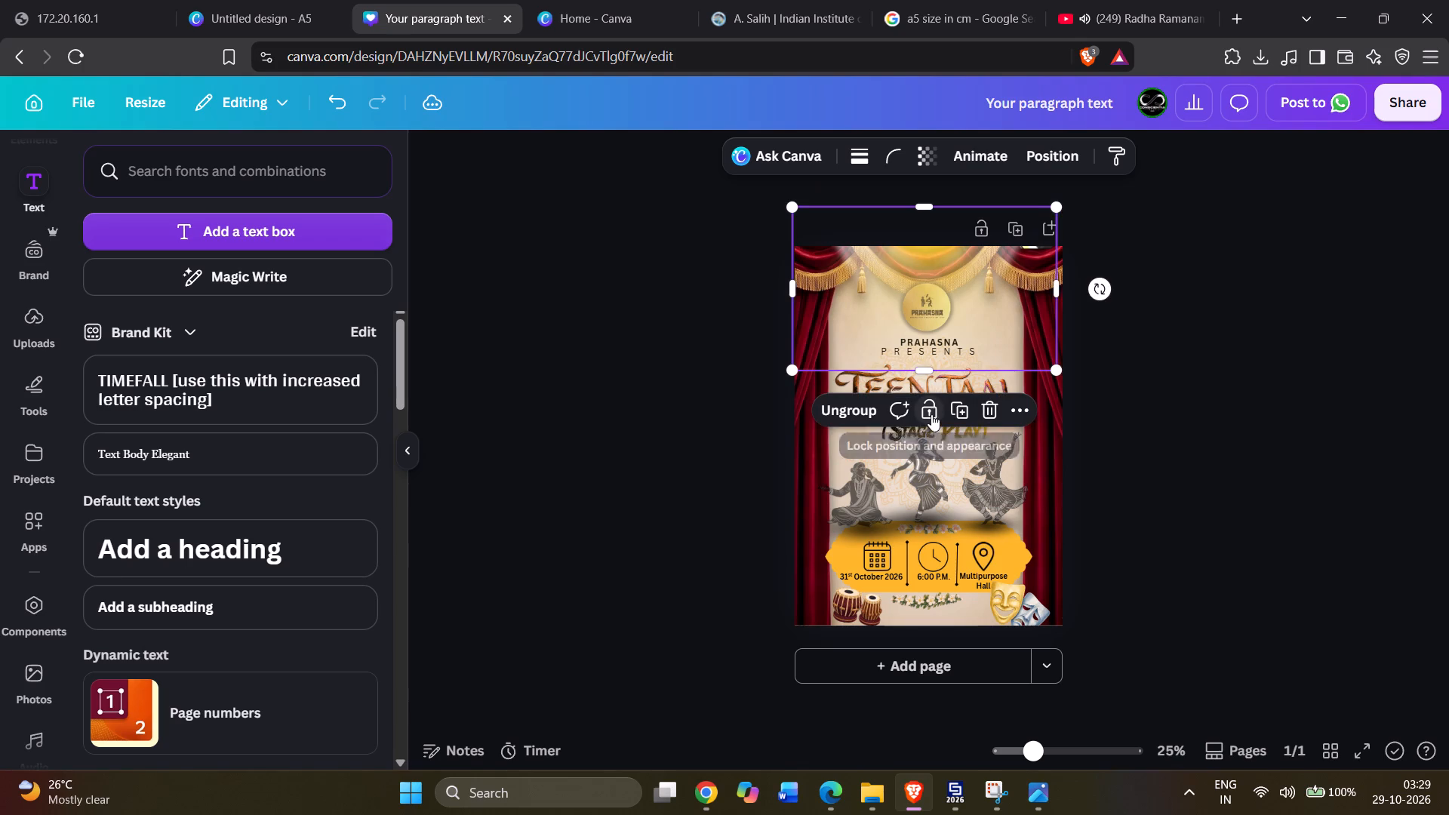
Move the TEEN TAAL title artwork up slightly, closer to the "PRAHASNA PRESENTS" text.
{"action": "left_click", "coordinate": [1006, 388]}
{"action": "left_click", "coordinate": [995, 407]}
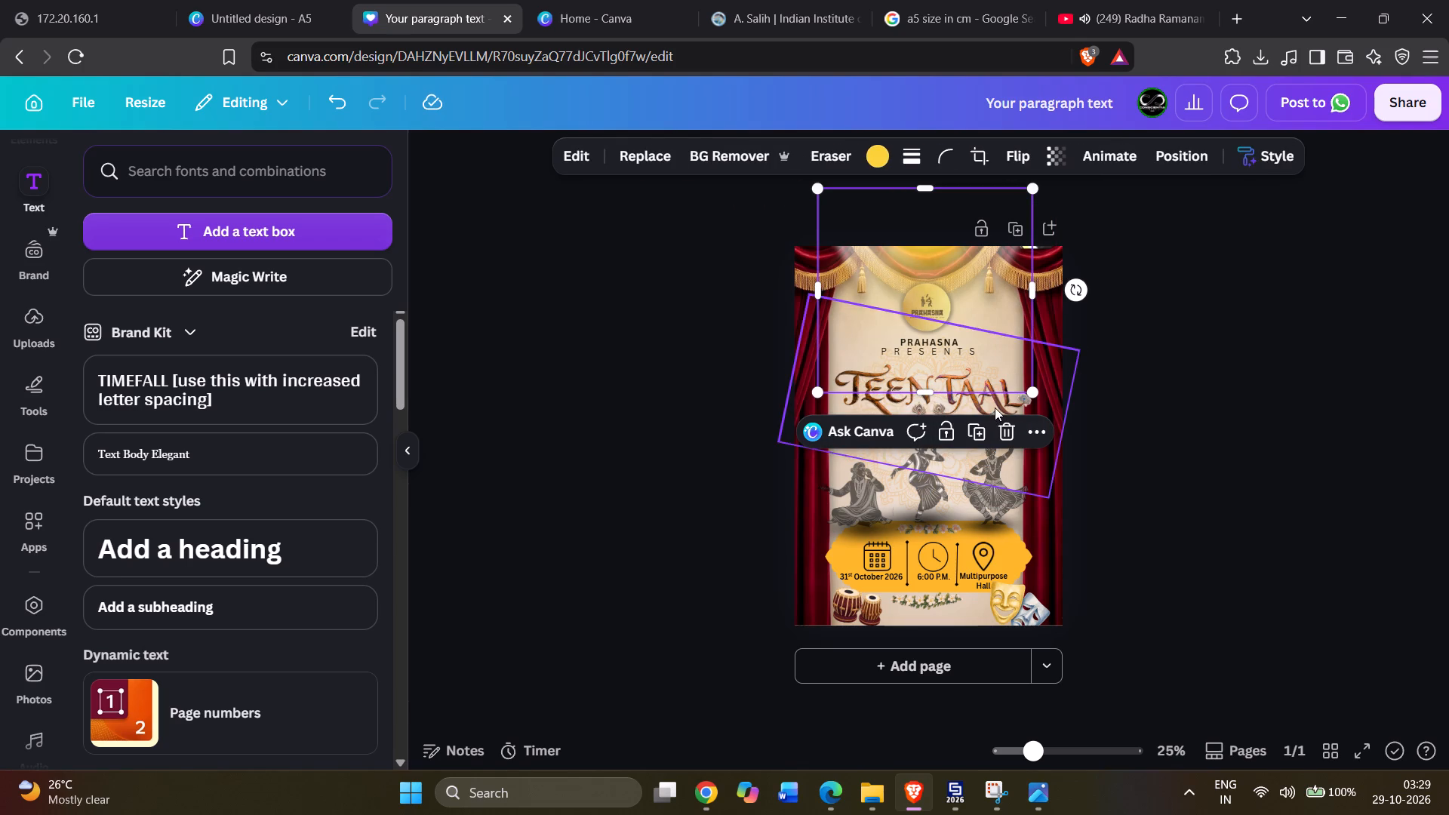
{"action": "left_click", "coordinate": [981, 434]}
{"action": "left_click", "coordinate": [1004, 410]}
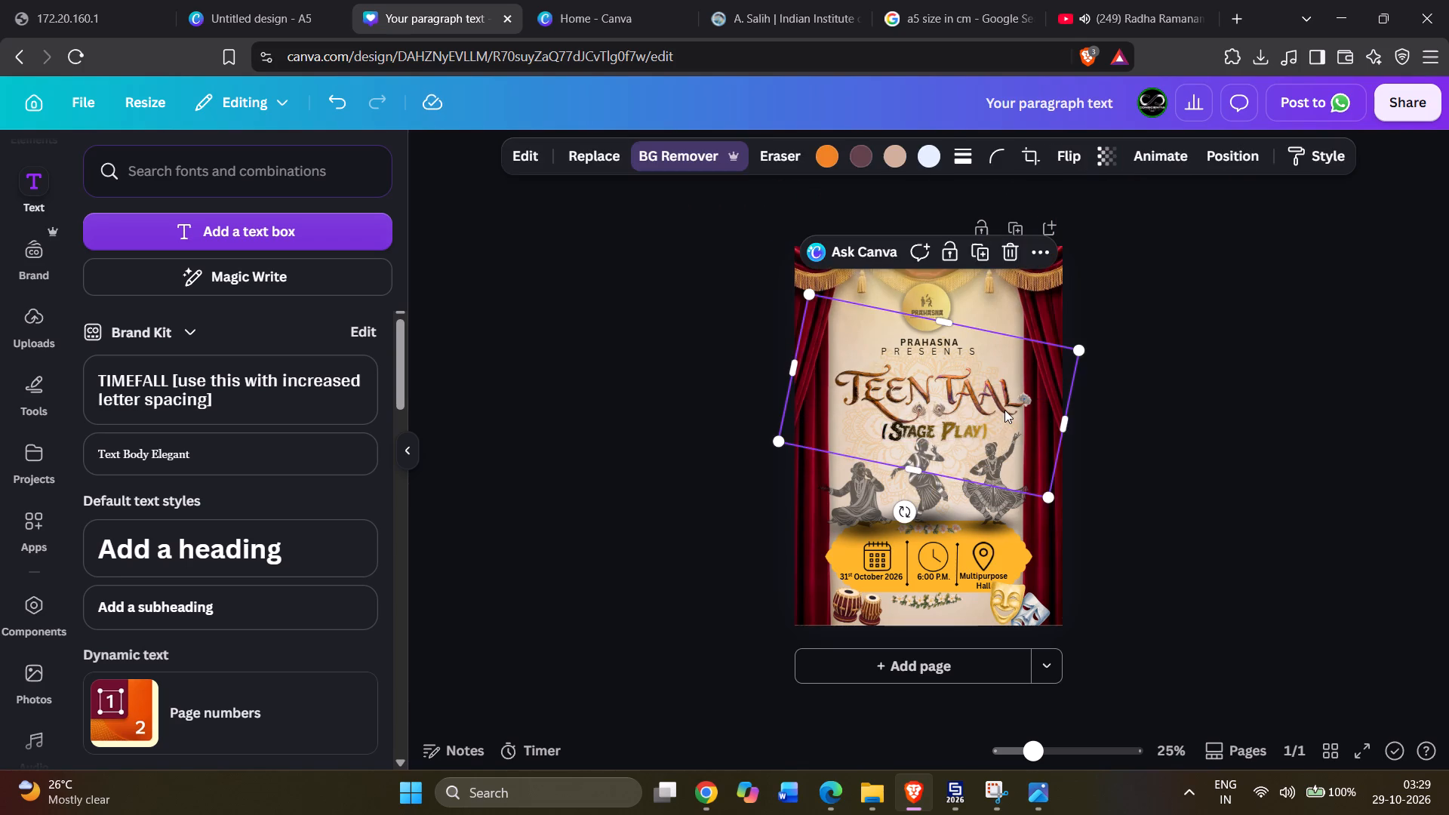
{"action": "left_click_drag", "start_coordinate": [1004, 410], "coordinate": [1003, 401]}
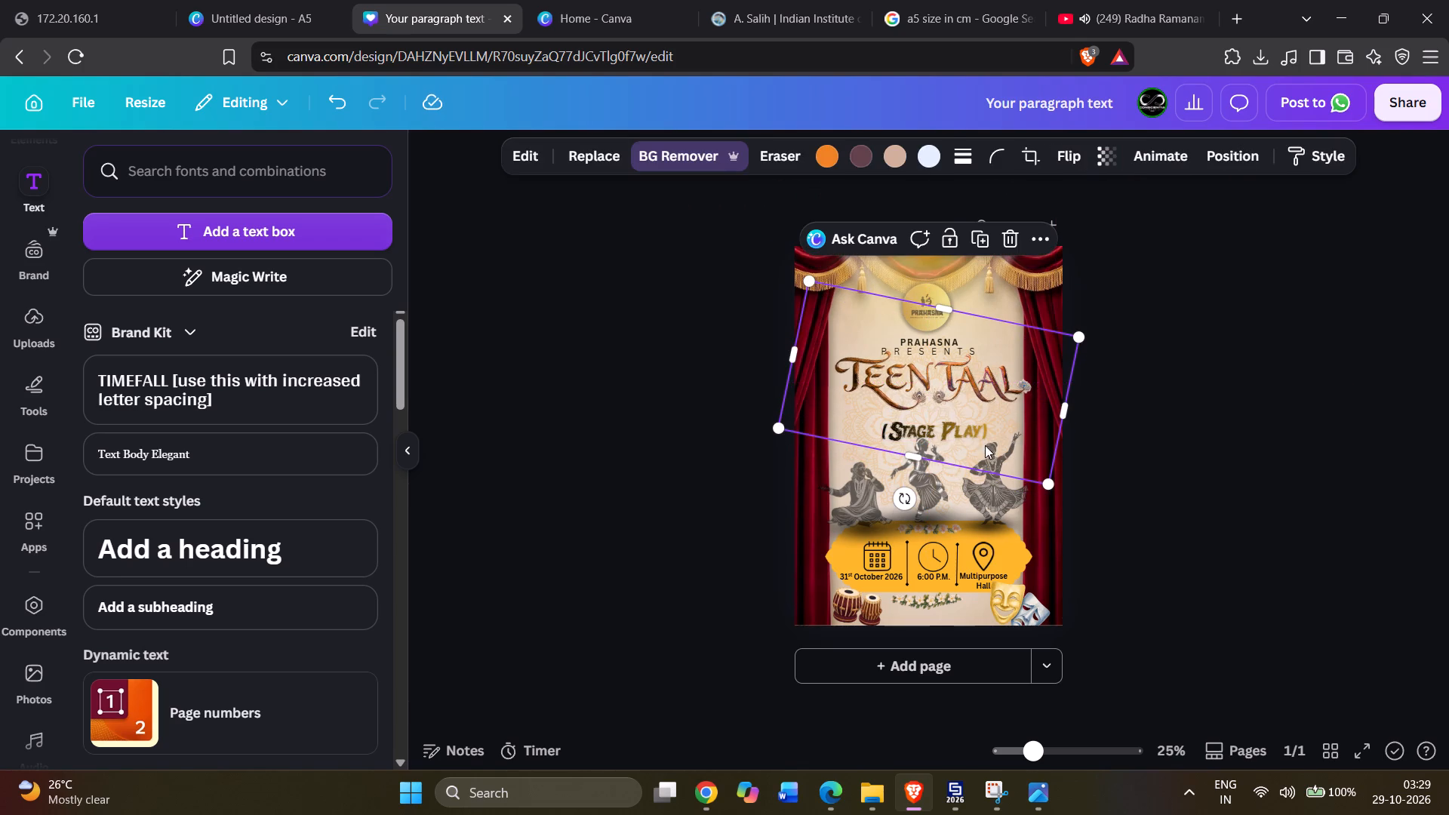
Move the "(Stage Play)" subtitle up slightly to close the gap below the title.
{"action": "left_click_drag", "start_coordinate": [971, 434], "coordinate": [968, 427]}
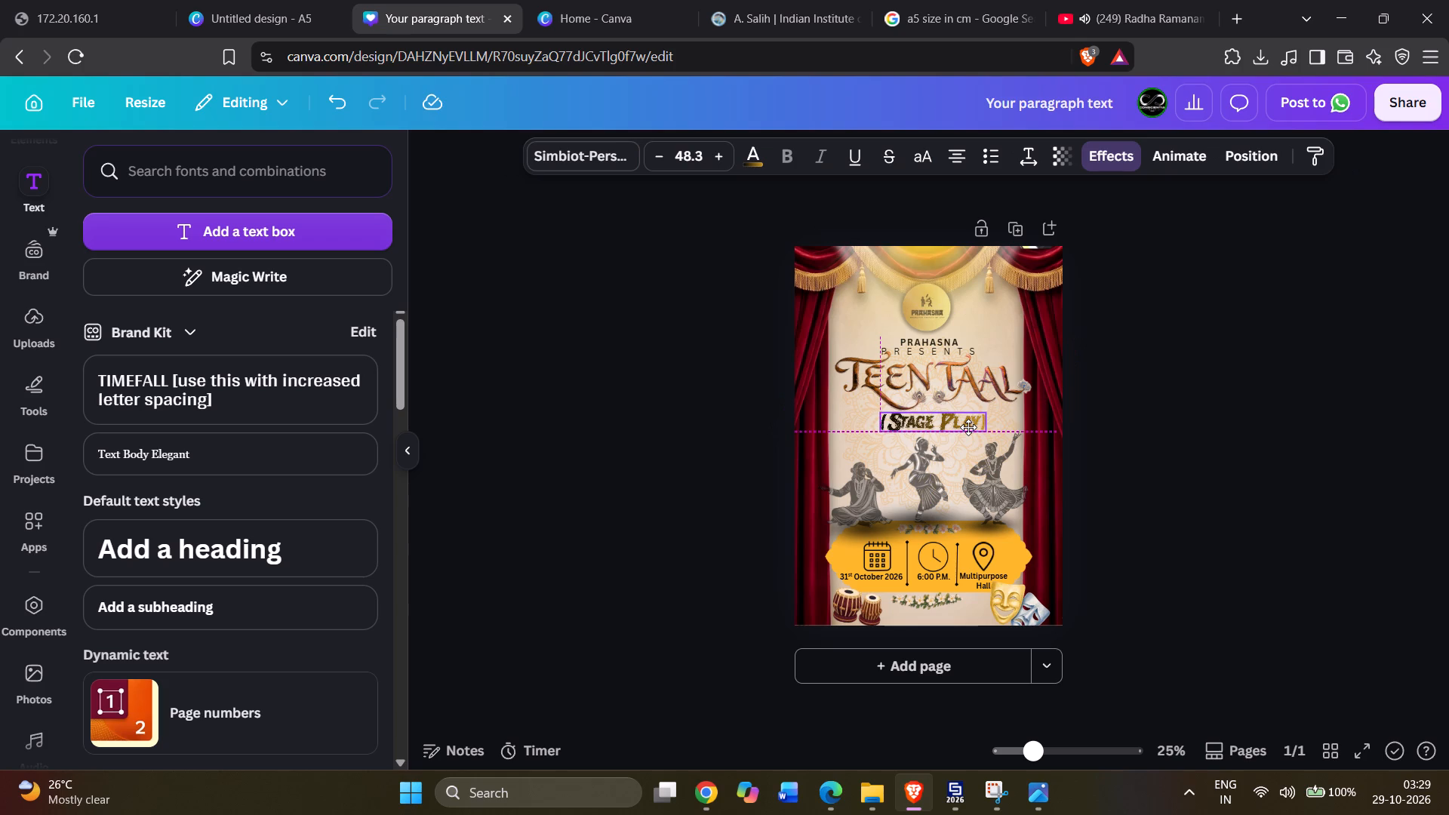
{"action": "left_click_drag", "start_coordinate": [968, 427], "coordinate": [969, 426]}
Lower the spotlight group so its lamps sit below the top curtain, and widen it slightly past both poster edges.
{"action": "left_click_drag", "start_coordinate": [952, 267], "coordinate": [952, 286]}
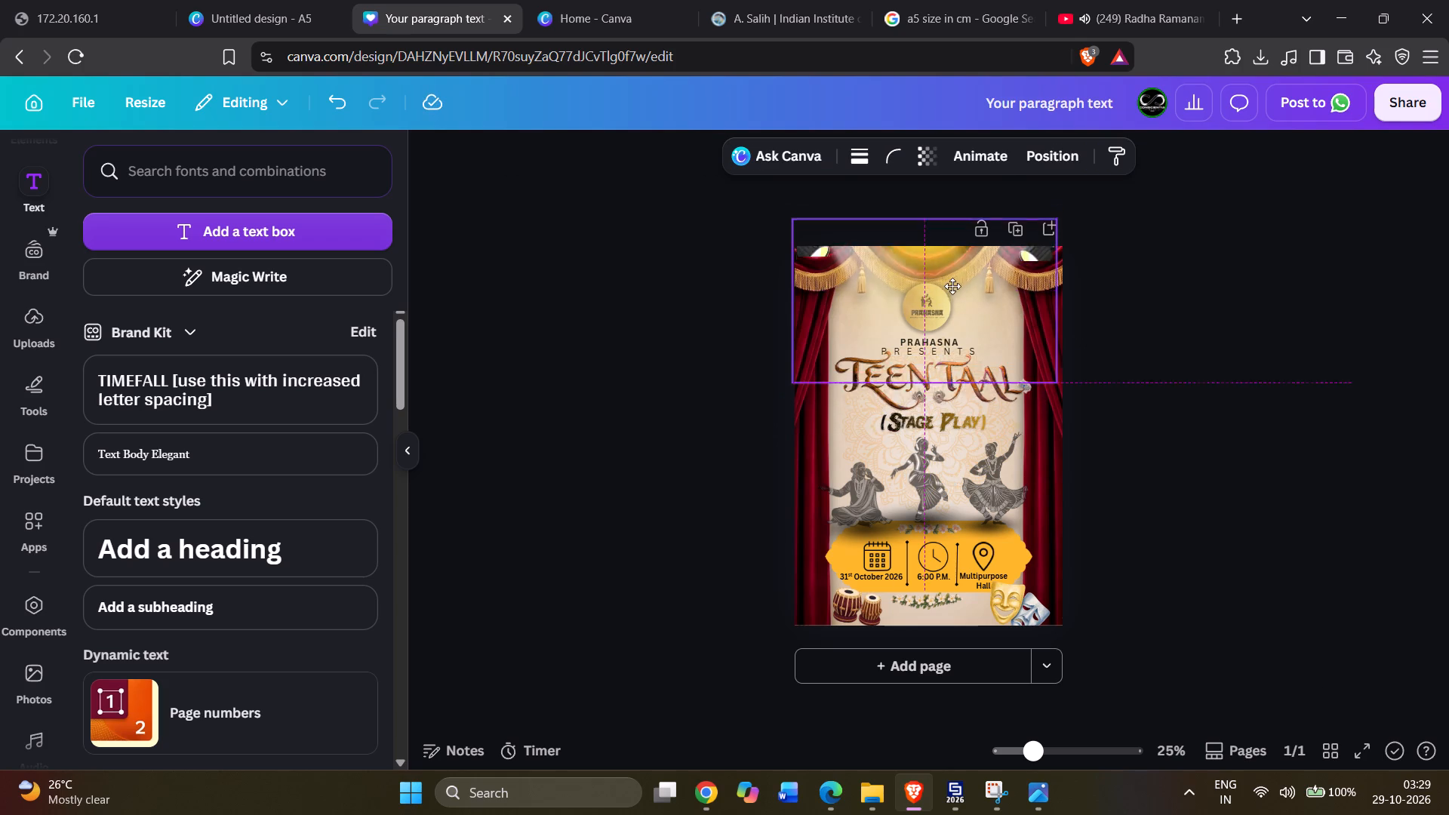
{"action": "left_click_drag", "start_coordinate": [952, 286], "coordinate": [949, 324]}
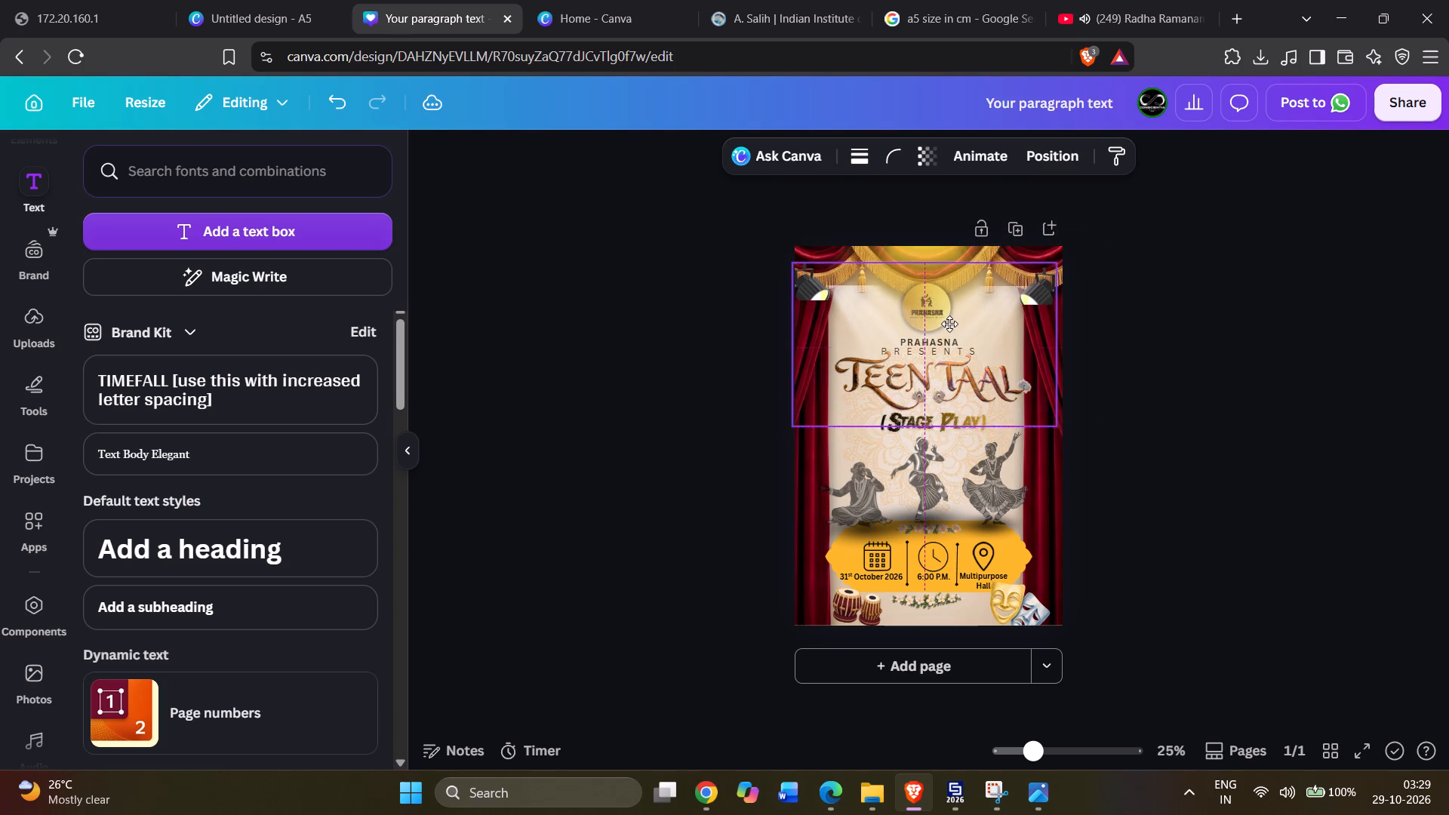
{"action": "left_click_drag", "start_coordinate": [949, 324], "coordinate": [953, 319]}
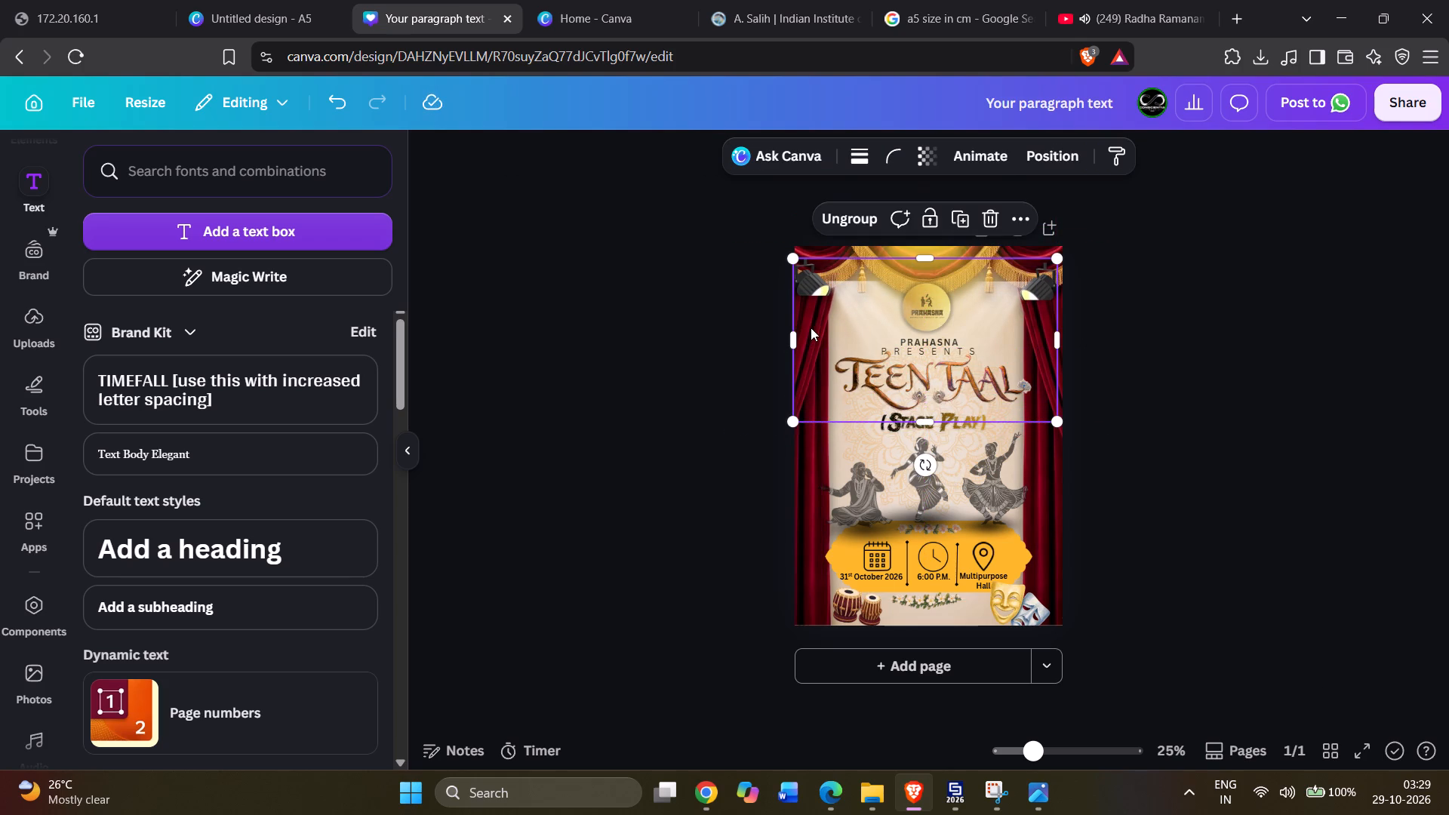
{"action": "left_click", "coordinate": [795, 339]}
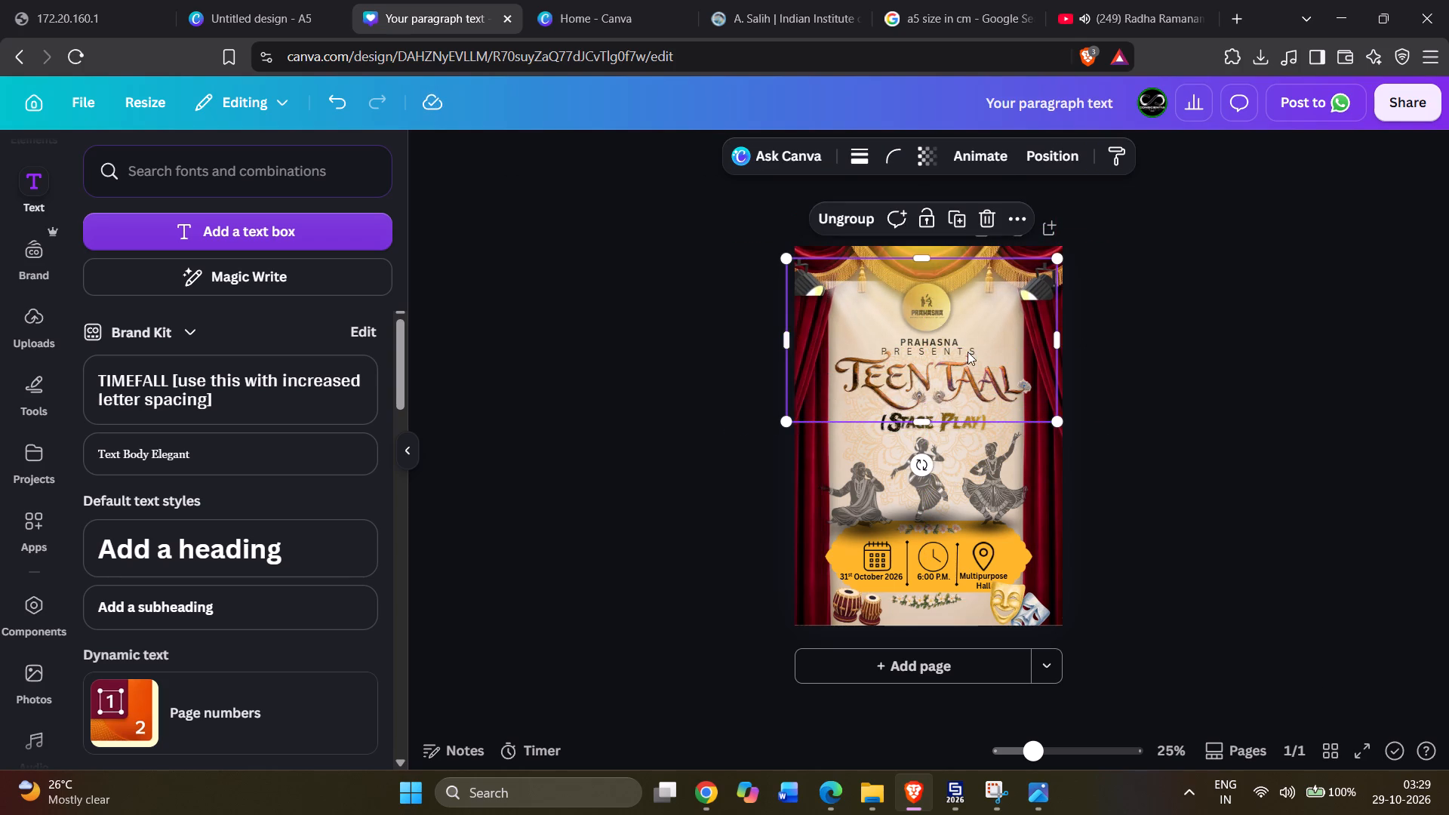
{"action": "left_click_drag", "start_coordinate": [1054, 340], "coordinate": [1059, 341]}
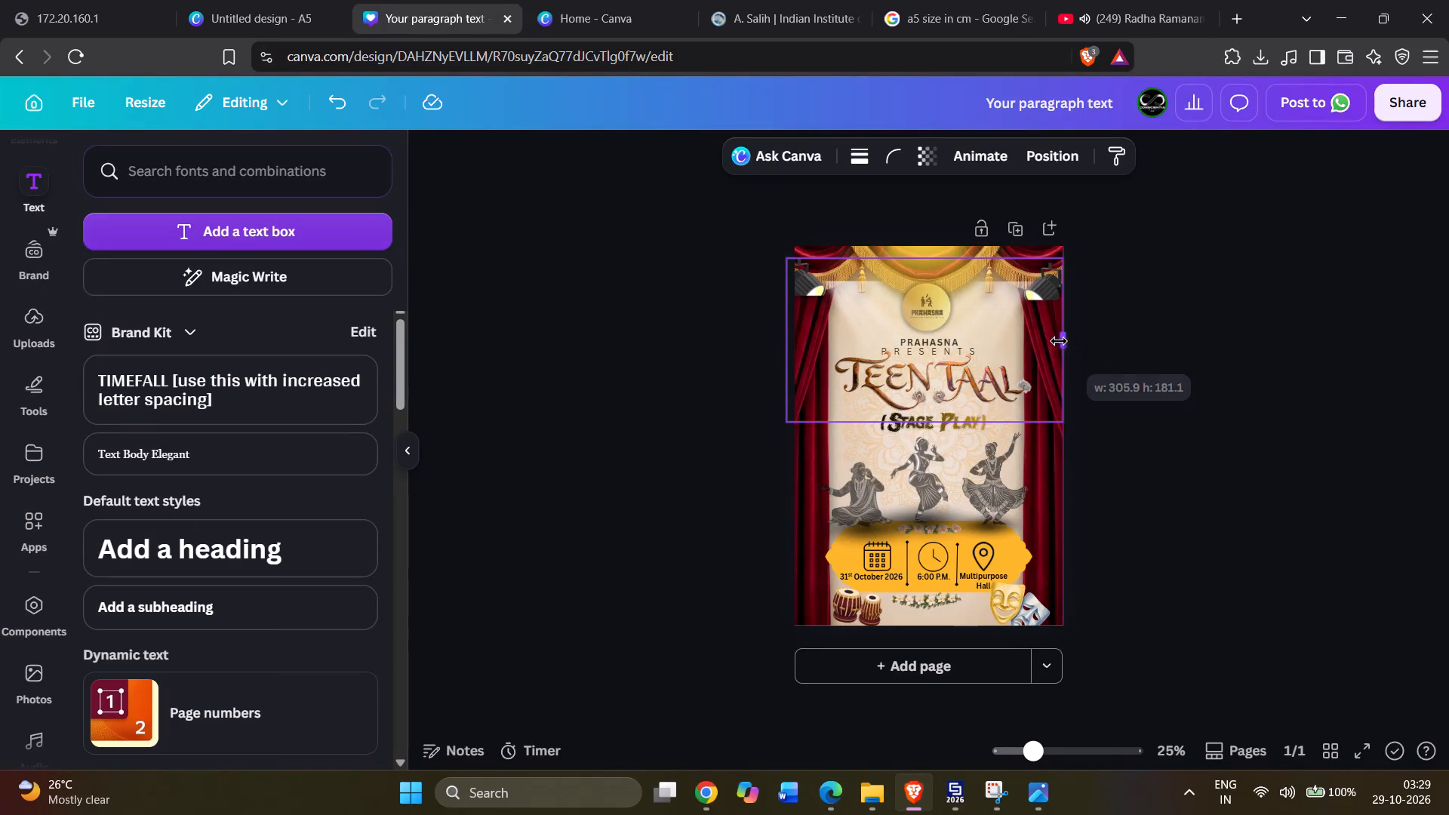
{"action": "left_click_drag", "start_coordinate": [1059, 341], "coordinate": [1066, 342]}
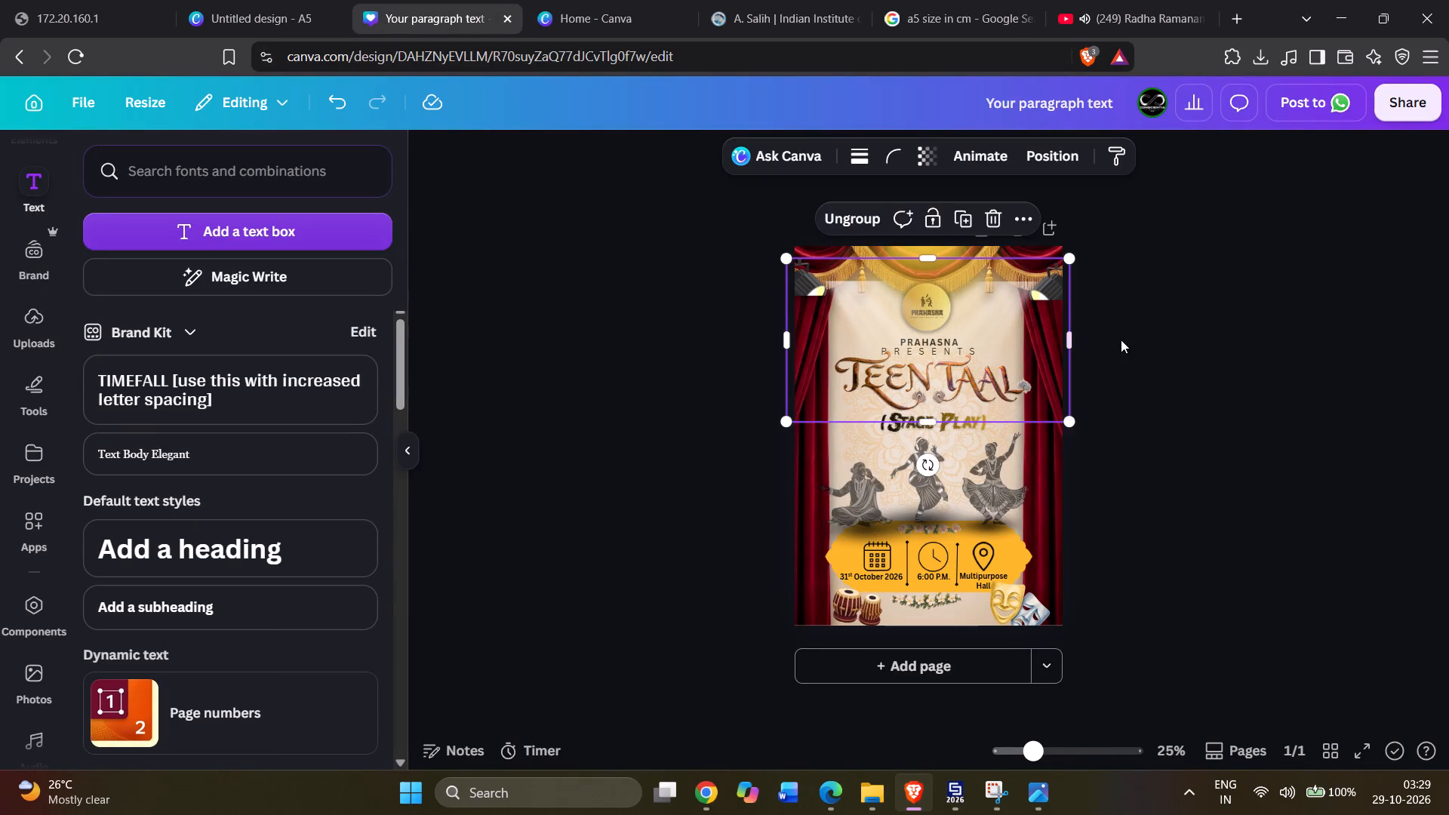
{"action": "left_click", "coordinate": [1121, 340]}
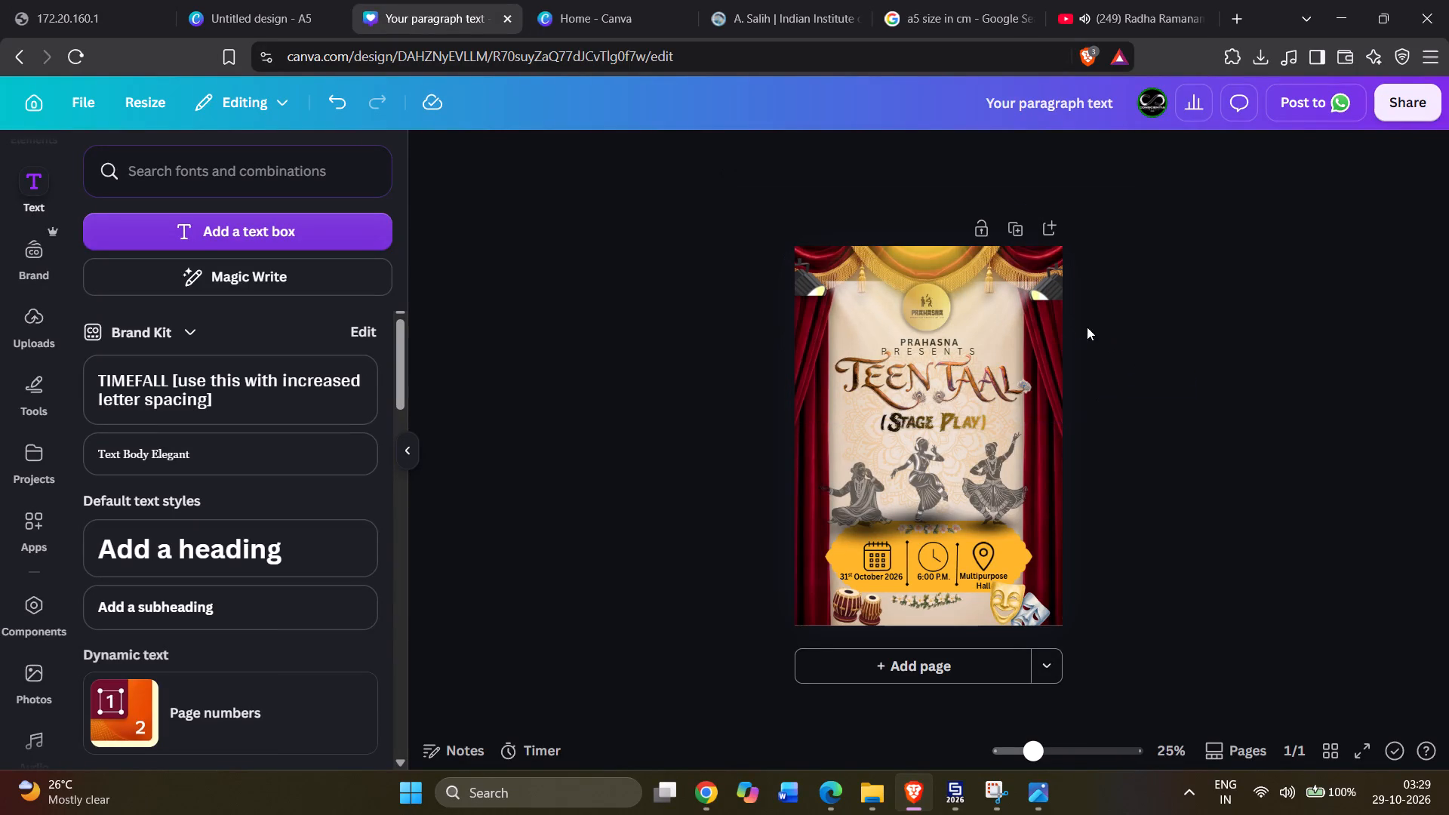
{"action": "left_click_drag", "start_coordinate": [989, 324], "coordinate": [989, 345]}
{"action": "left_click", "coordinate": [1119, 330]}
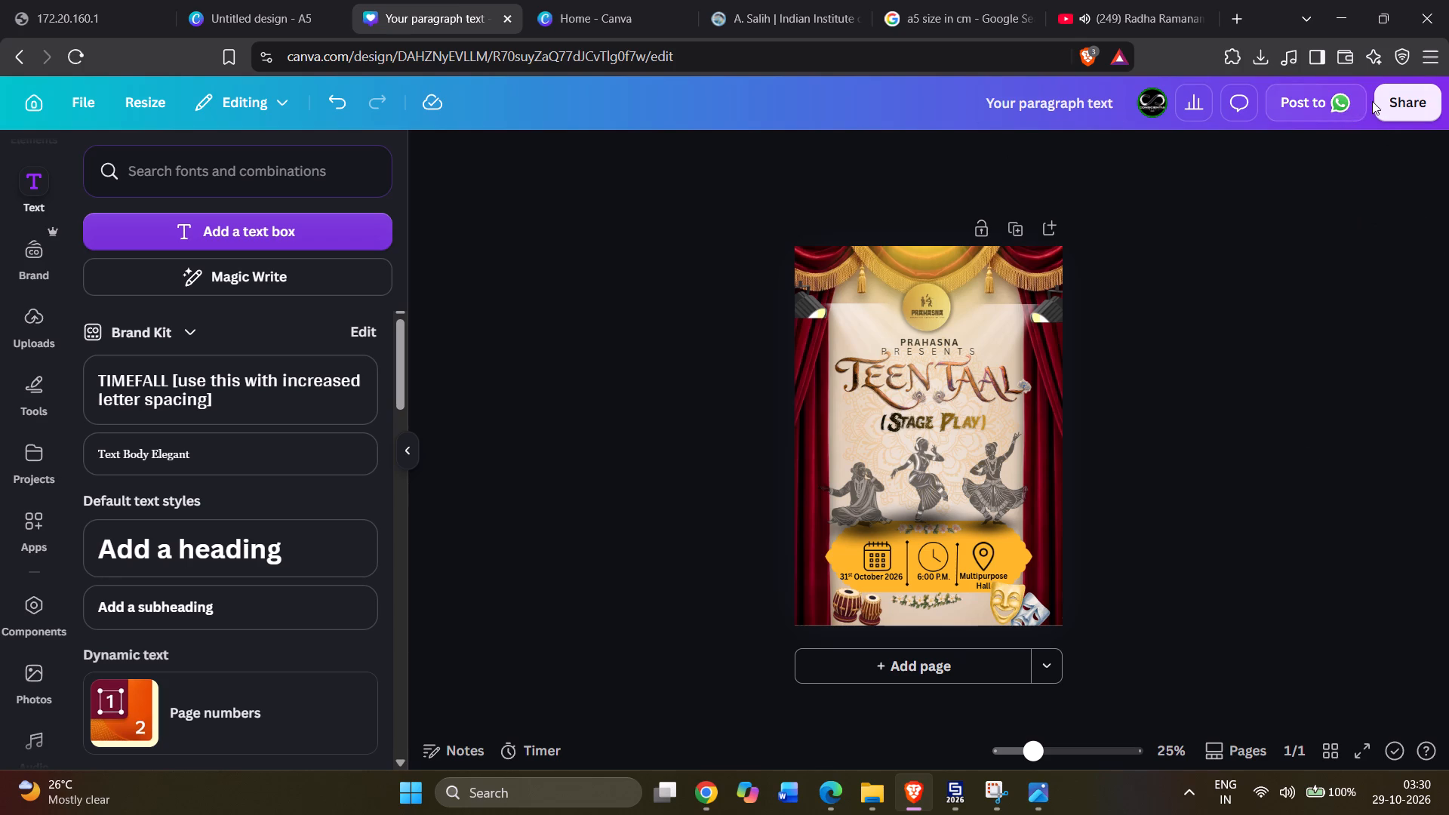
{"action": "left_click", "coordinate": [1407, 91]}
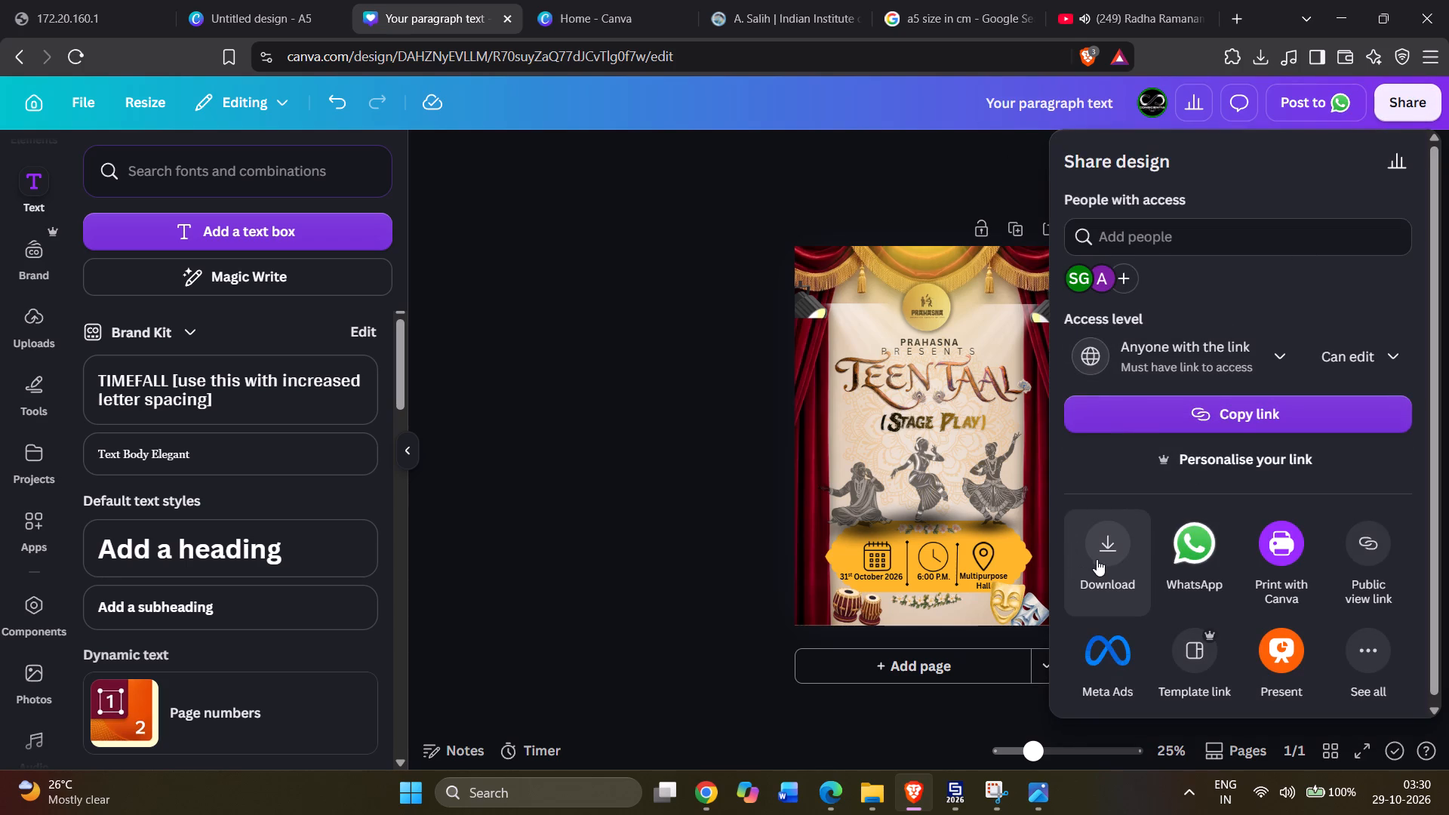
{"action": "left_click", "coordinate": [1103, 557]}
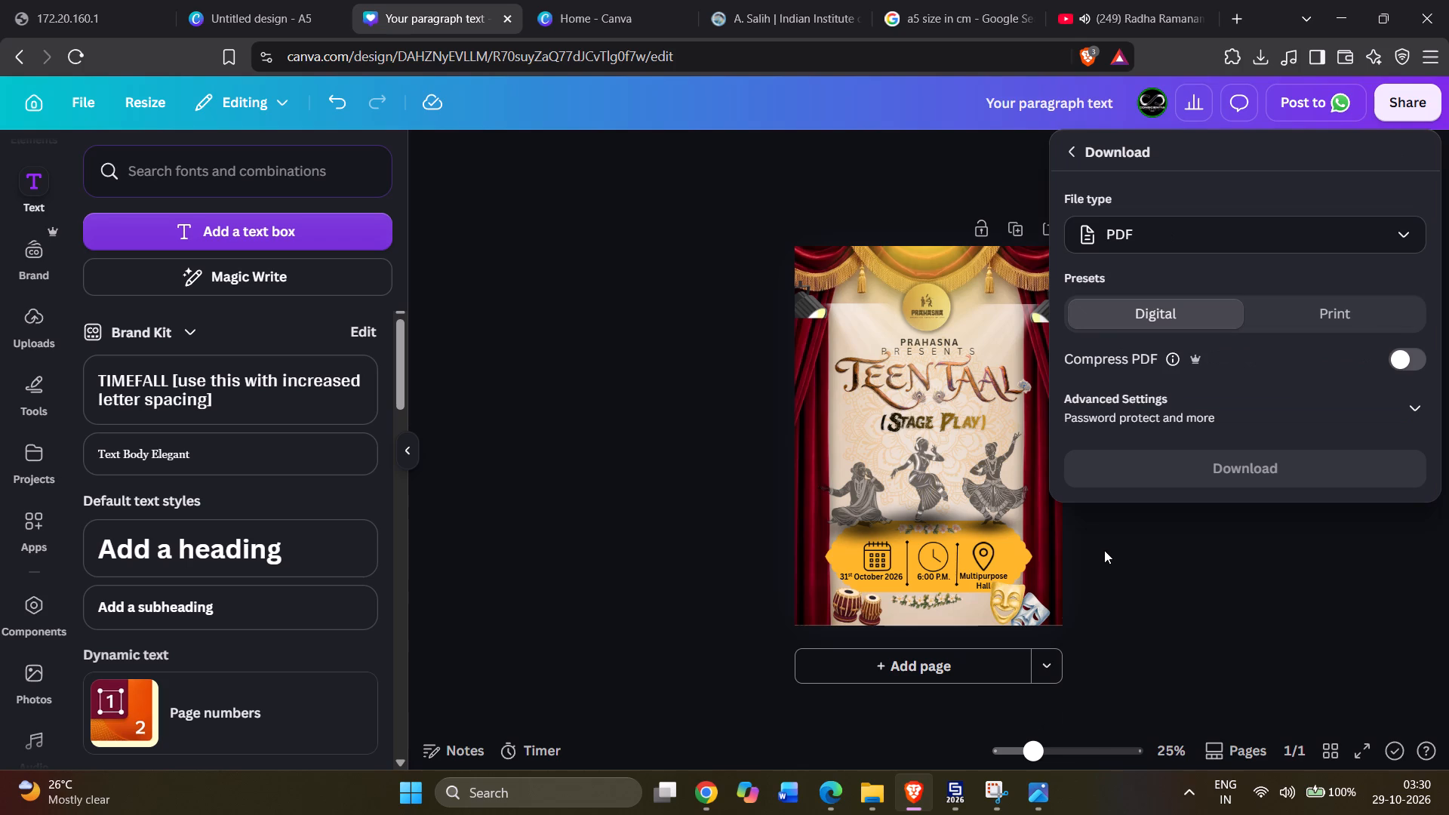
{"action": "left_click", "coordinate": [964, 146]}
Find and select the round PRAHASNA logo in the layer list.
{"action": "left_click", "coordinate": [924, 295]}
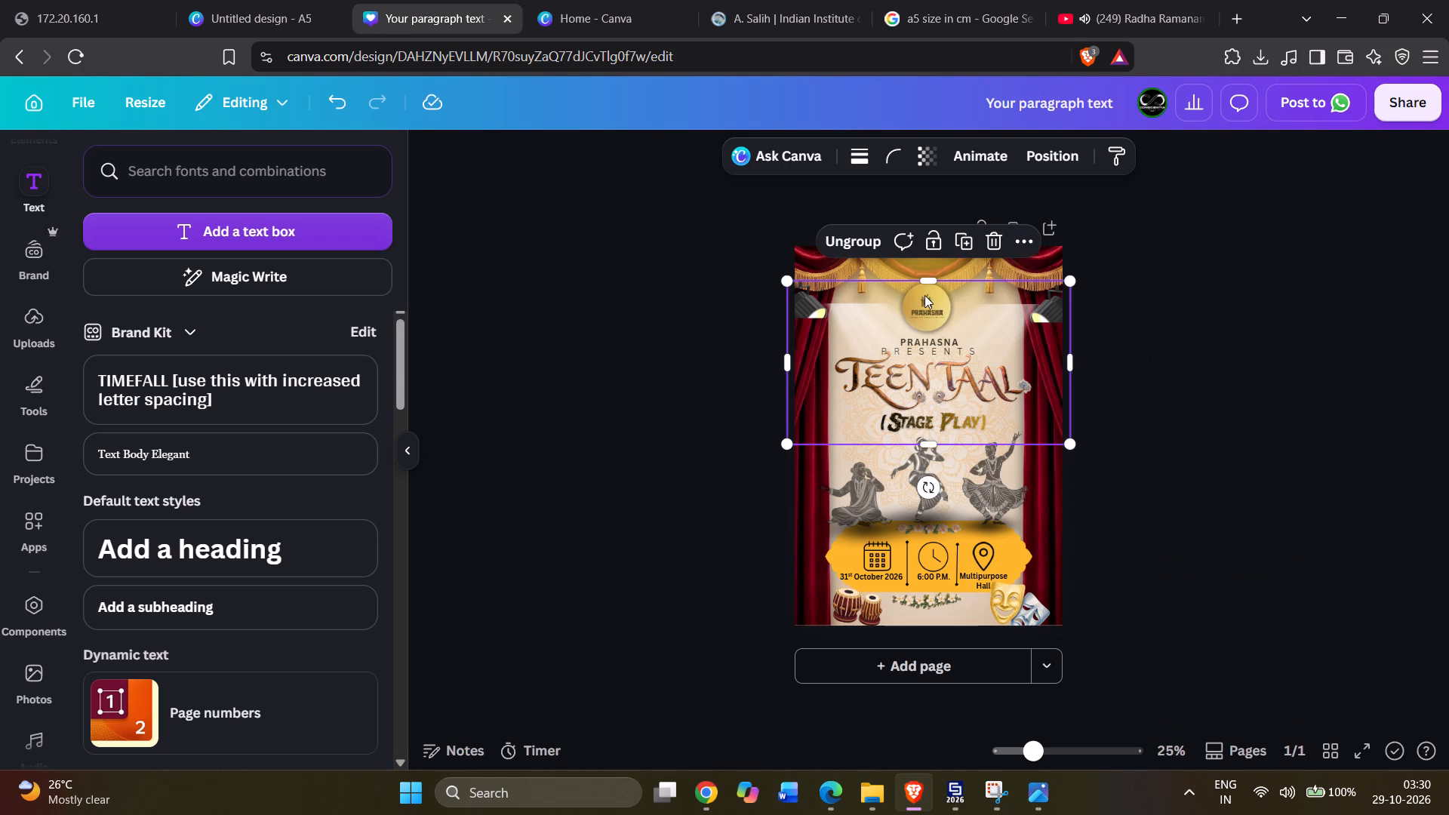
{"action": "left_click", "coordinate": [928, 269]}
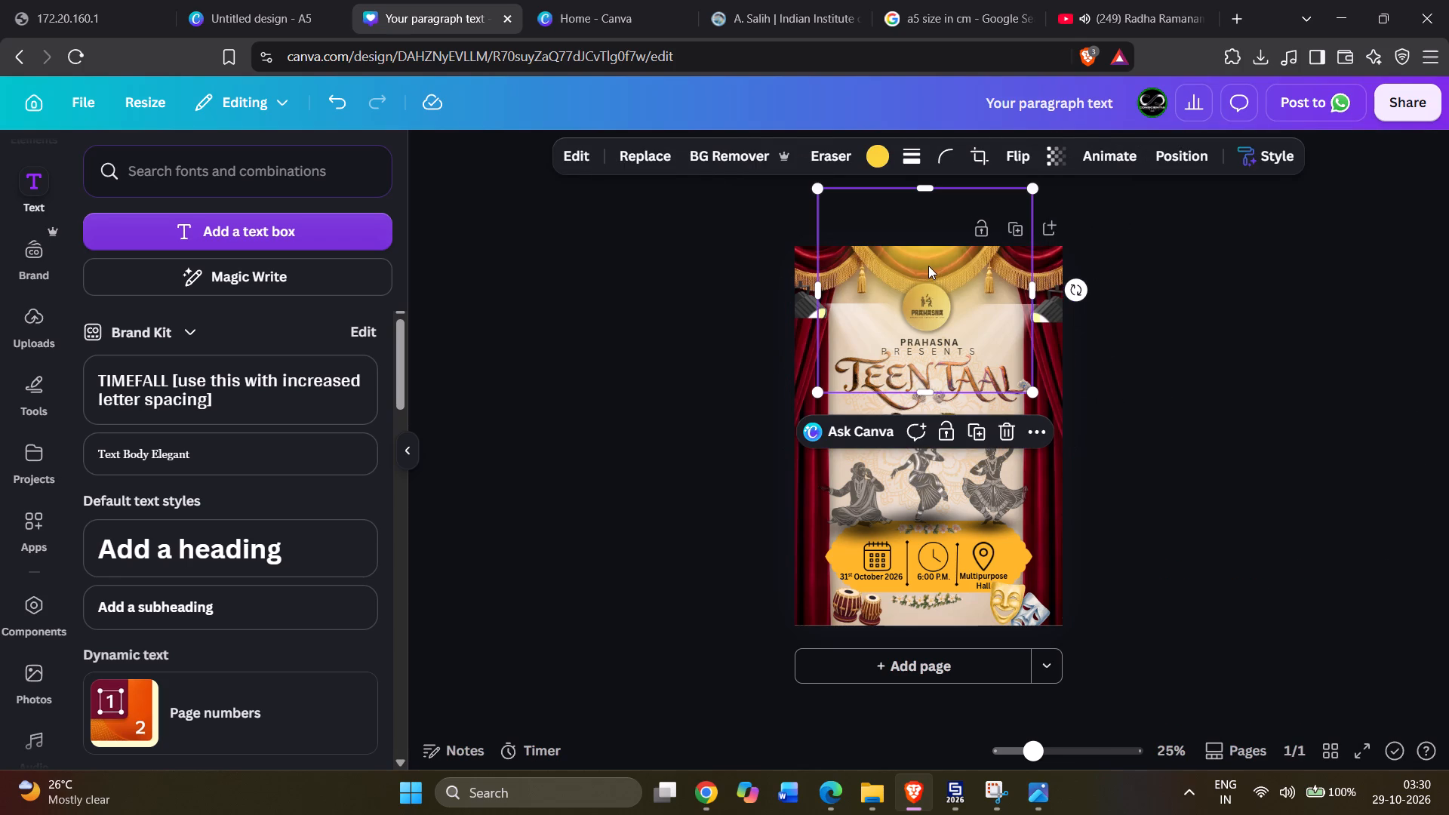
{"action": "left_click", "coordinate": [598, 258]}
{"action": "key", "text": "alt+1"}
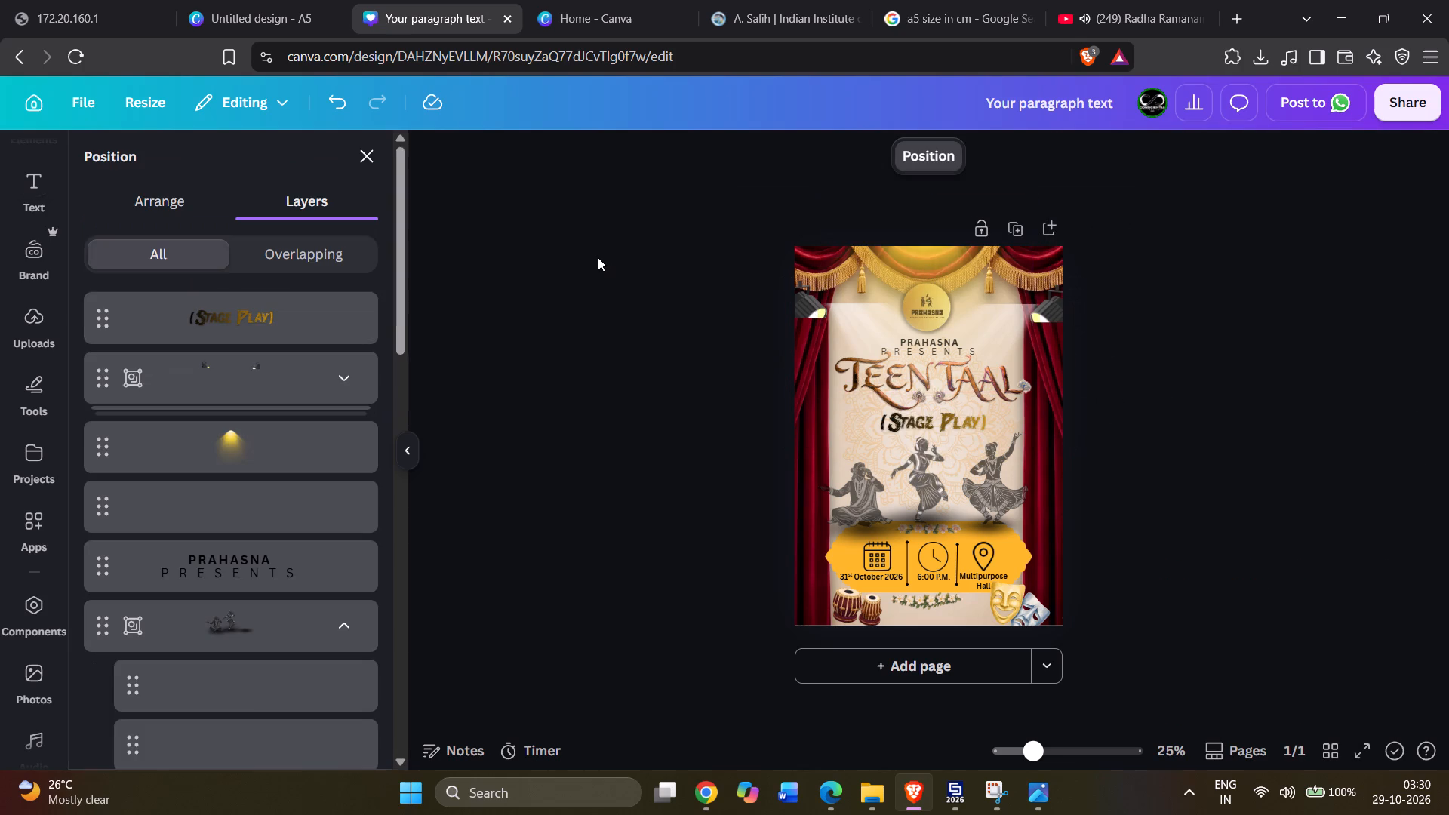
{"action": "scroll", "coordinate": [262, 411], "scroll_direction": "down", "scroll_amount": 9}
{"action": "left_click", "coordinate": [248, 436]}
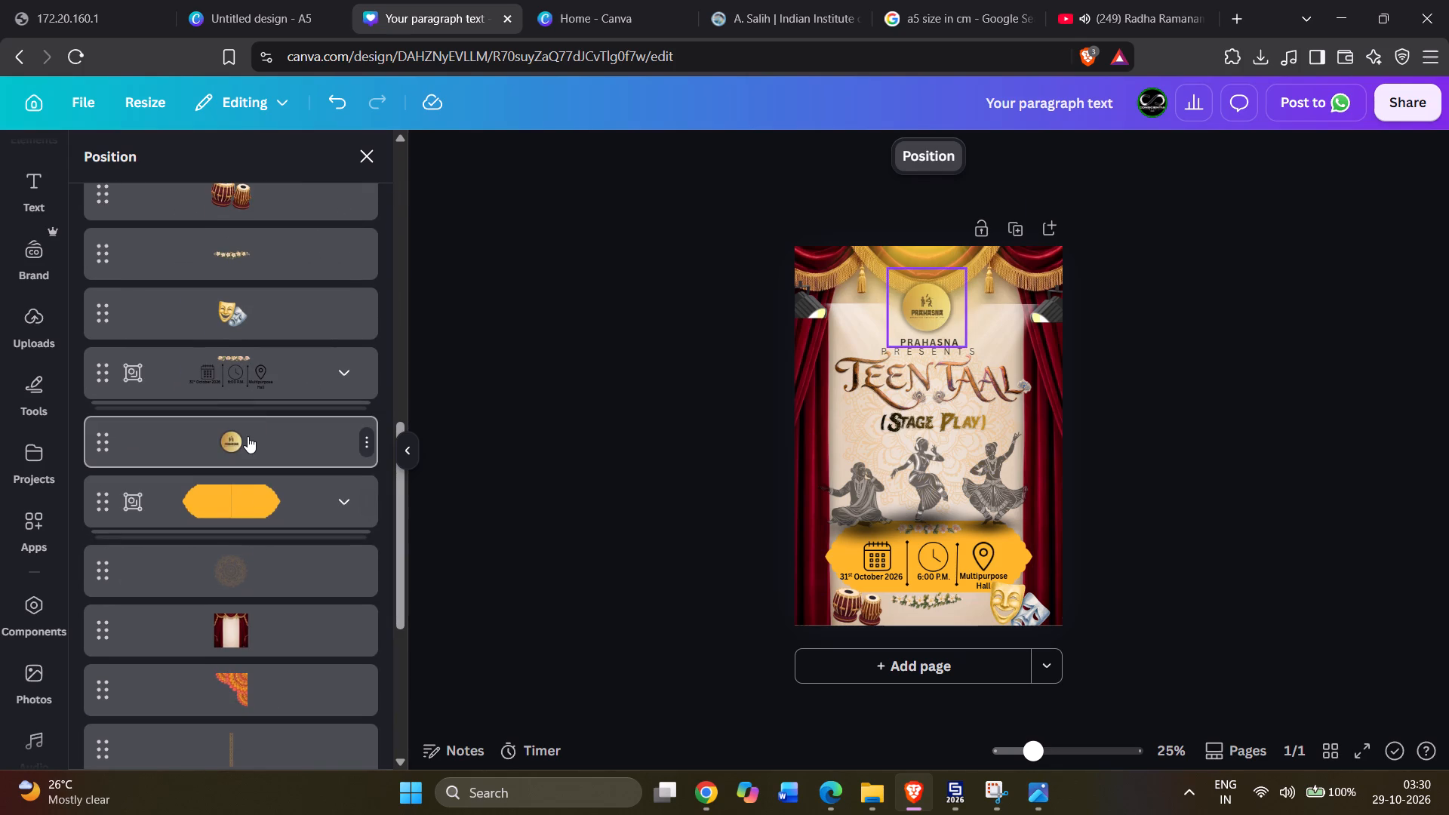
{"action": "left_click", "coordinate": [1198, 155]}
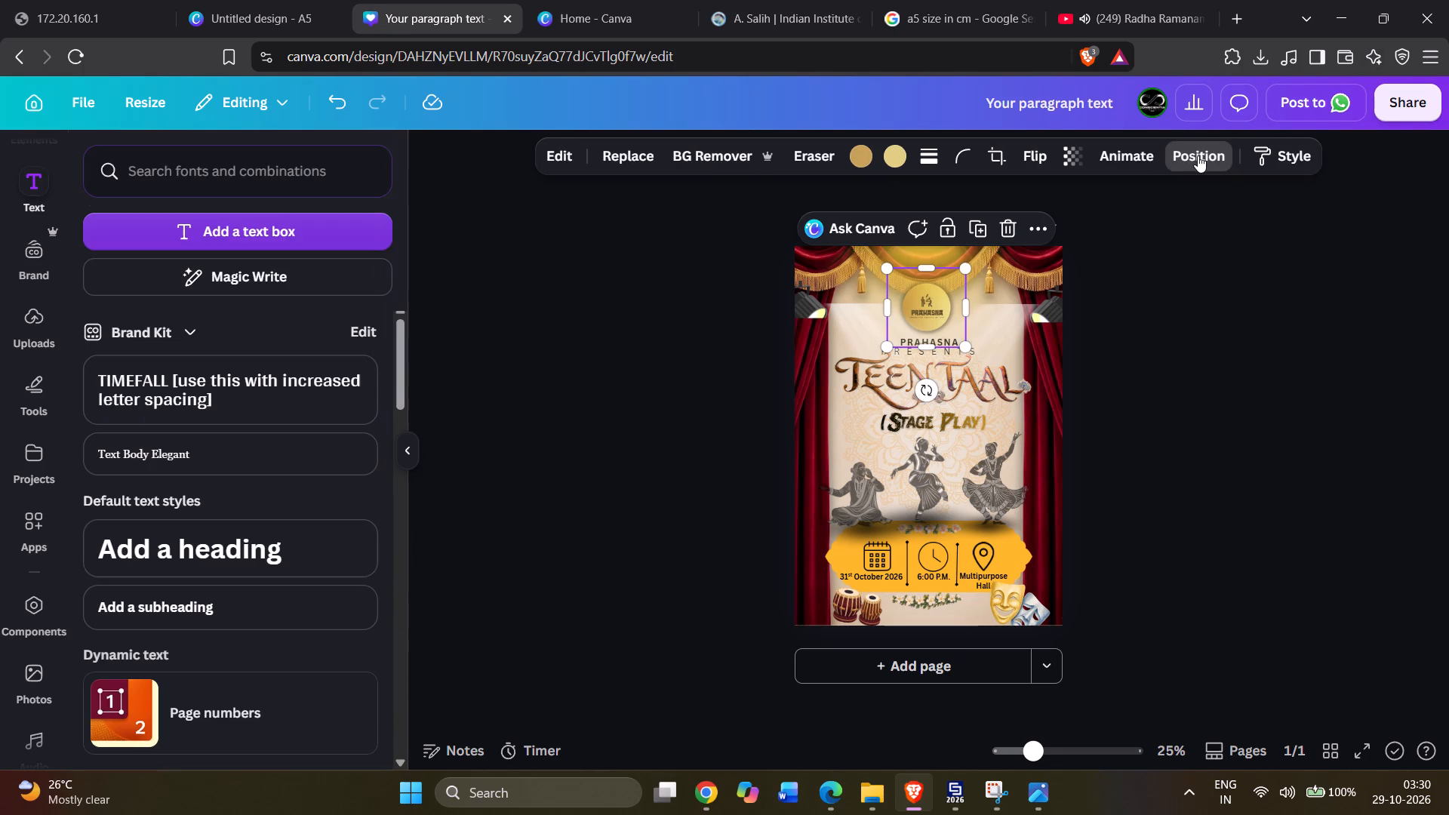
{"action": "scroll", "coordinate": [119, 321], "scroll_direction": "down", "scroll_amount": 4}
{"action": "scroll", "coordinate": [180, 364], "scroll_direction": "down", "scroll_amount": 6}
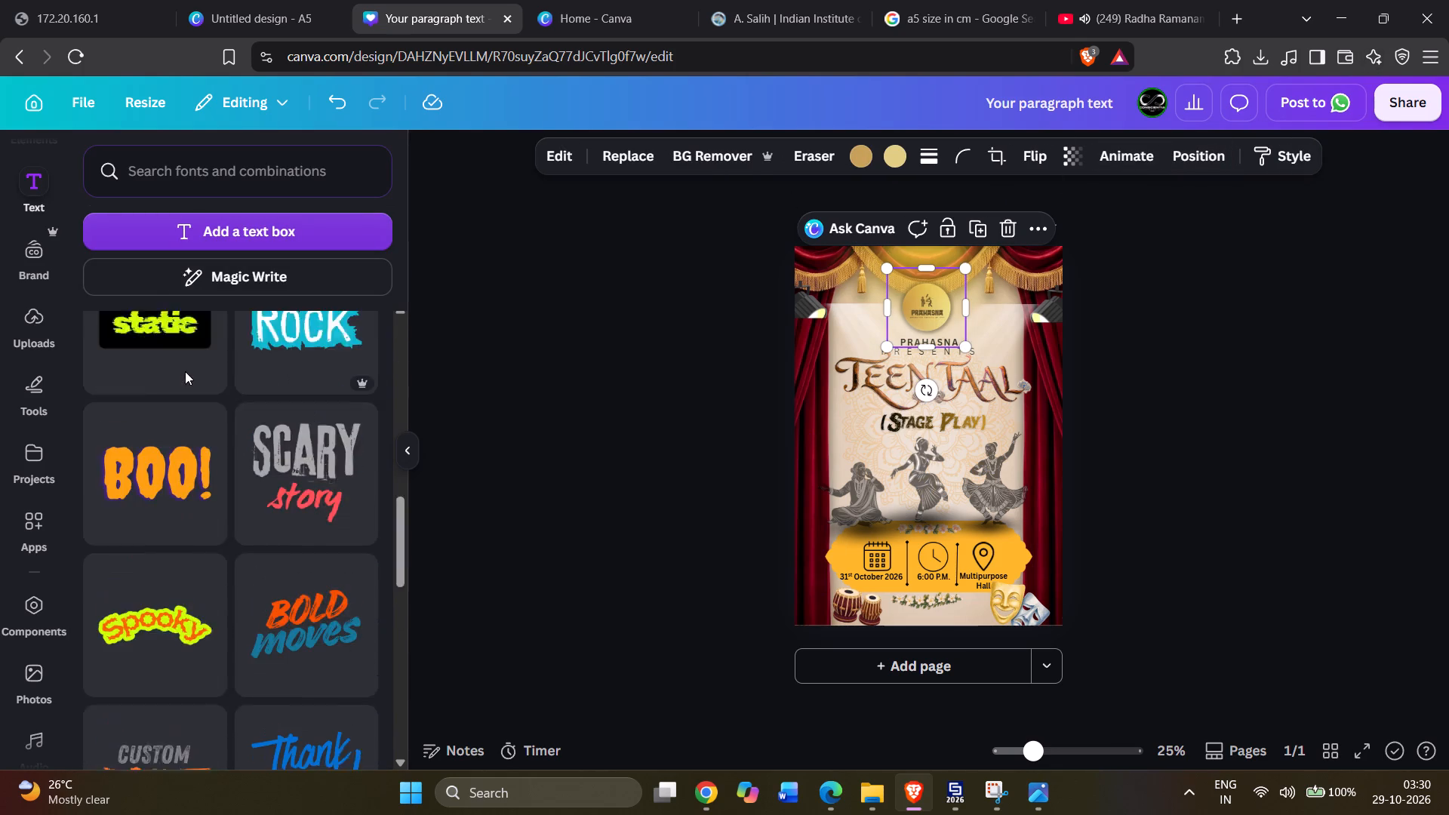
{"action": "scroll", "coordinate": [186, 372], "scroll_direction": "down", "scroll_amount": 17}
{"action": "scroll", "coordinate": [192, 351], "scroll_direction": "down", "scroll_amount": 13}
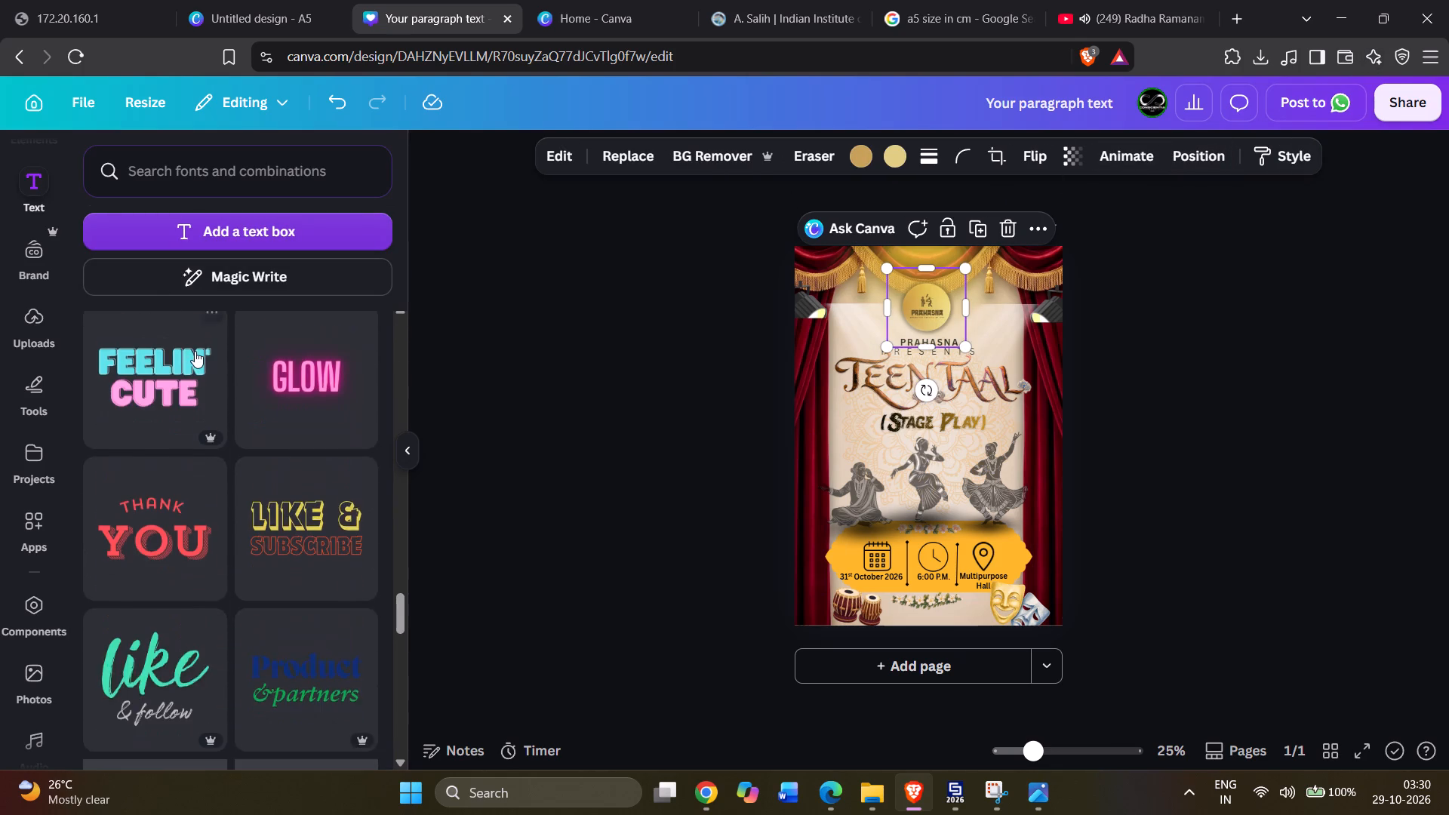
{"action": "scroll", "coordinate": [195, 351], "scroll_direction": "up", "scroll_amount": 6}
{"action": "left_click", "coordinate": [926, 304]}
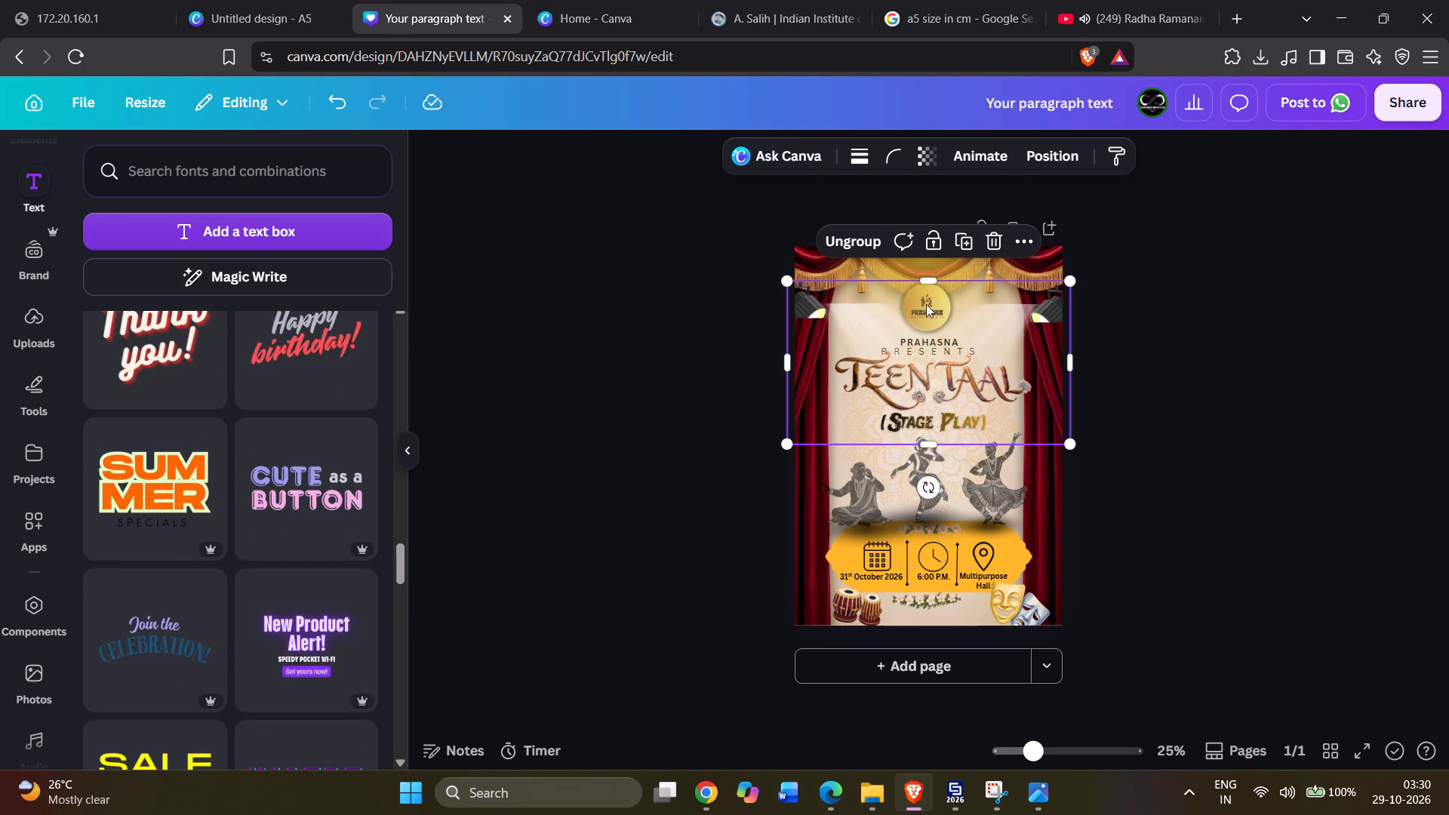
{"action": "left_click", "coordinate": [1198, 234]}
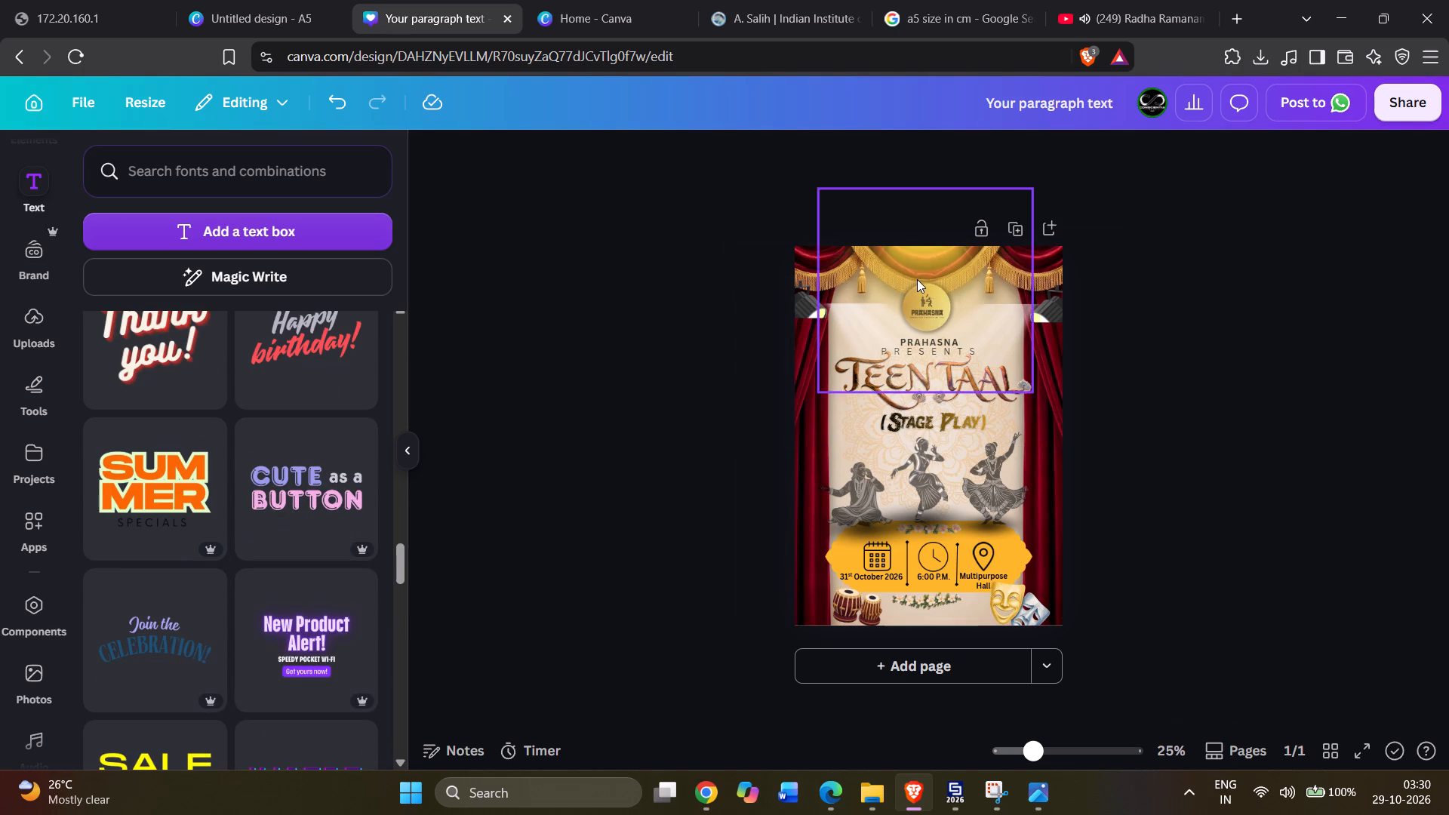
Examine where the round PRAHASNA logo sits in the layer order relative to the poster's other elements.
{"action": "key", "text": "alt+1"}
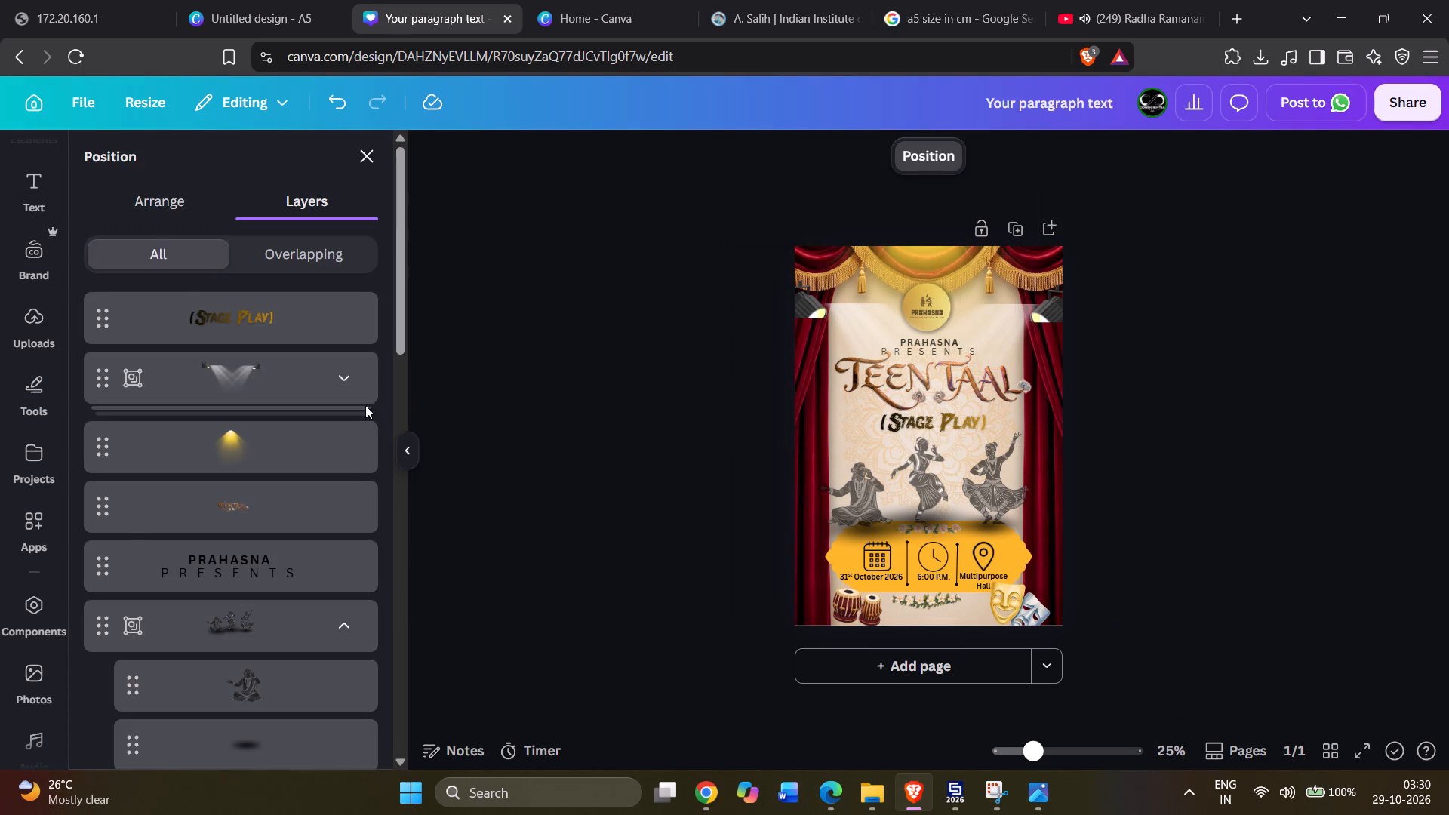
{"action": "scroll", "coordinate": [123, 535], "scroll_direction": "down", "scroll_amount": 11}
{"action": "scroll", "coordinate": [225, 320], "scroll_direction": "up", "scroll_amount": 2}
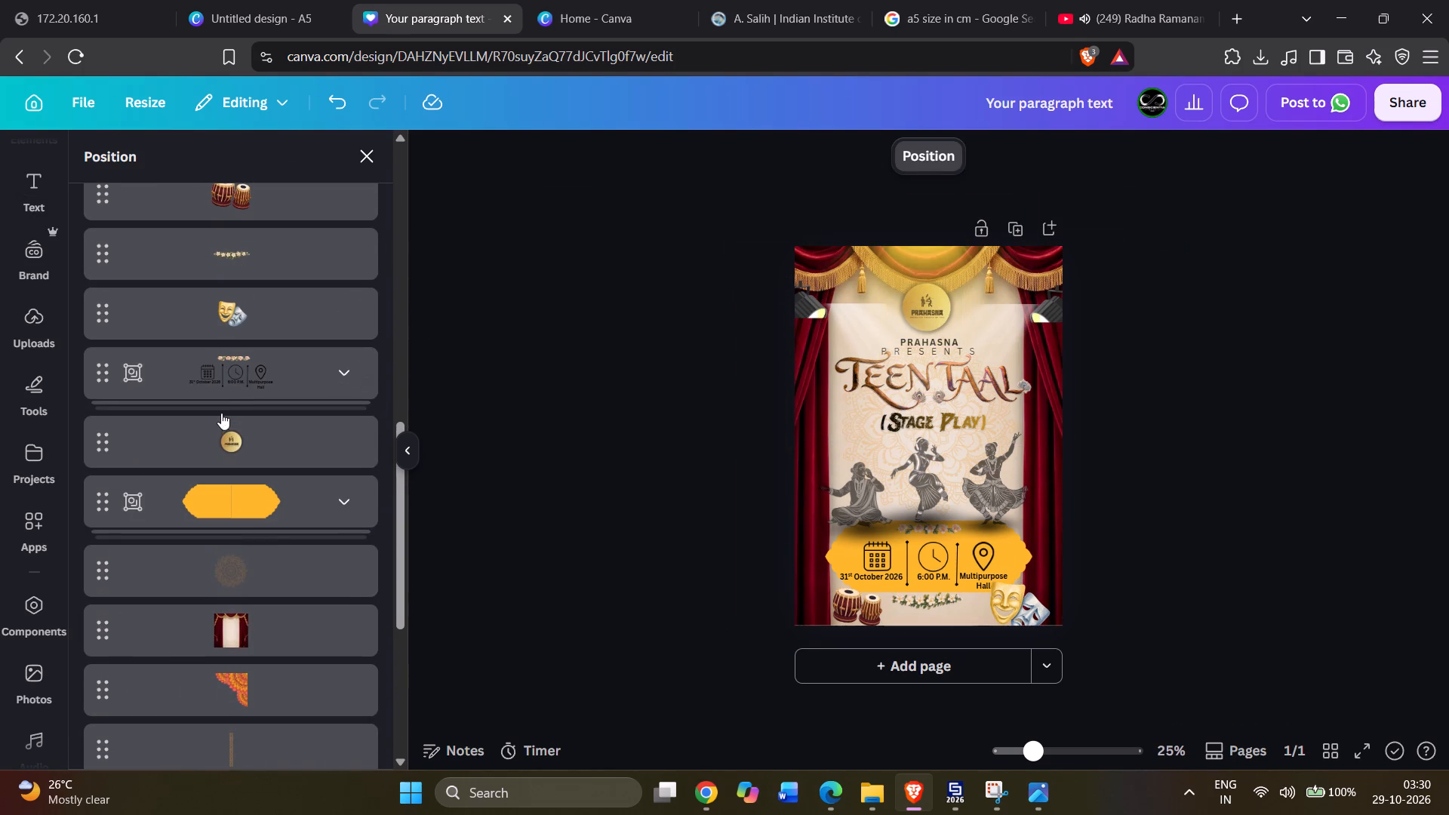
{"action": "left_click", "coordinate": [220, 426]}
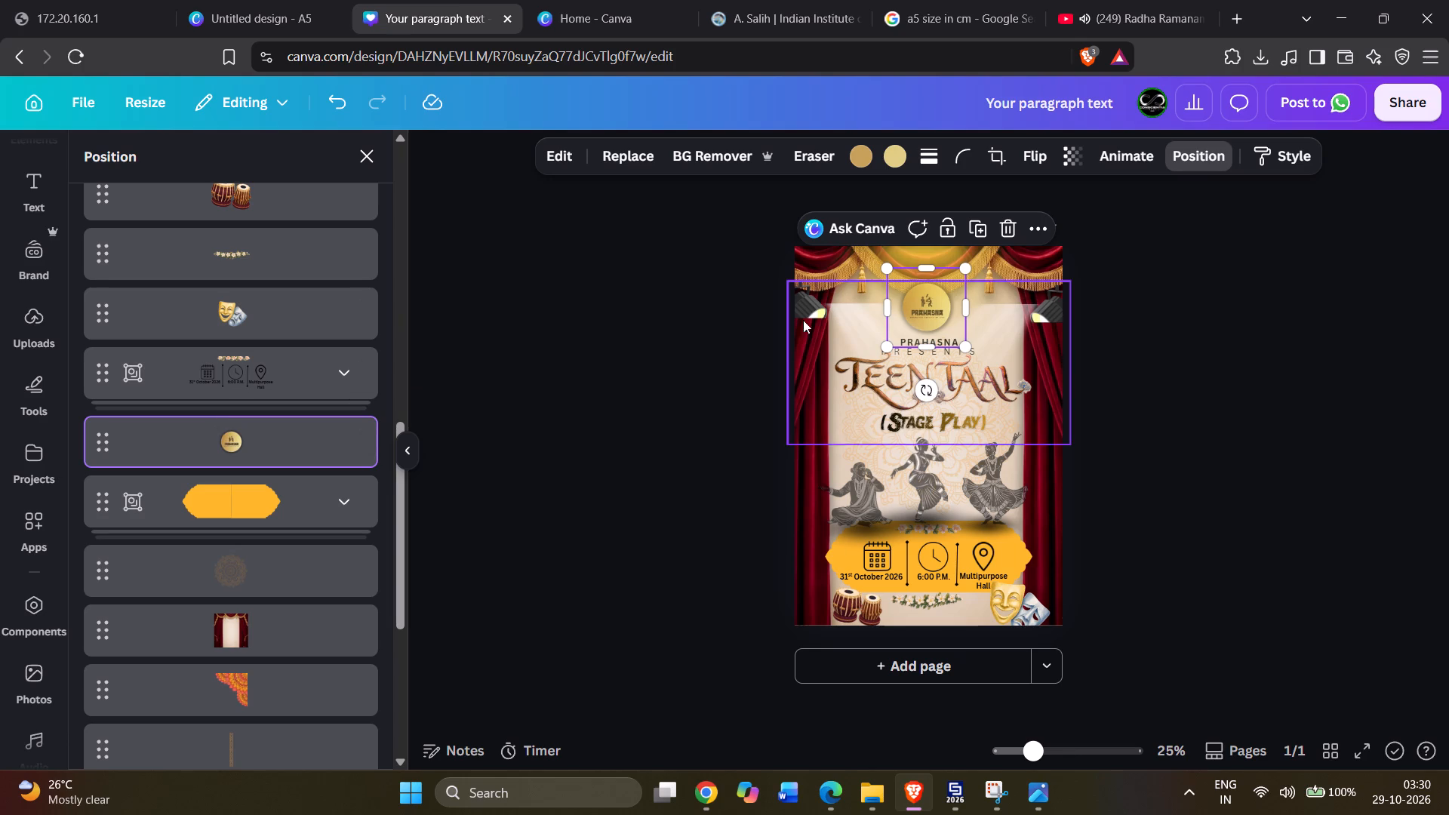
{"action": "right_click", "coordinate": [937, 308]}
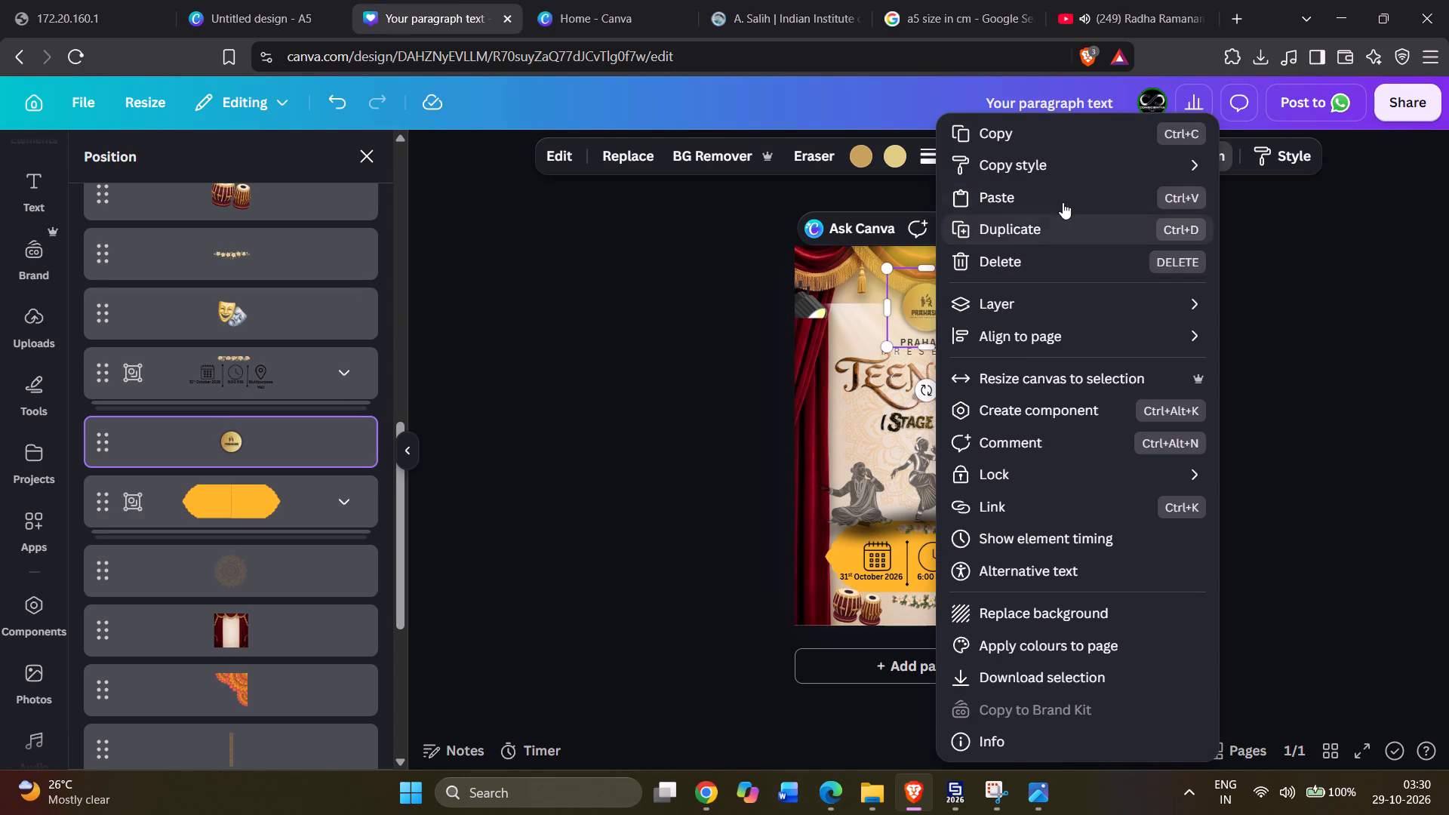
{"action": "left_click", "coordinate": [1256, 224]}
{"action": "left_click", "coordinate": [1224, 163]}
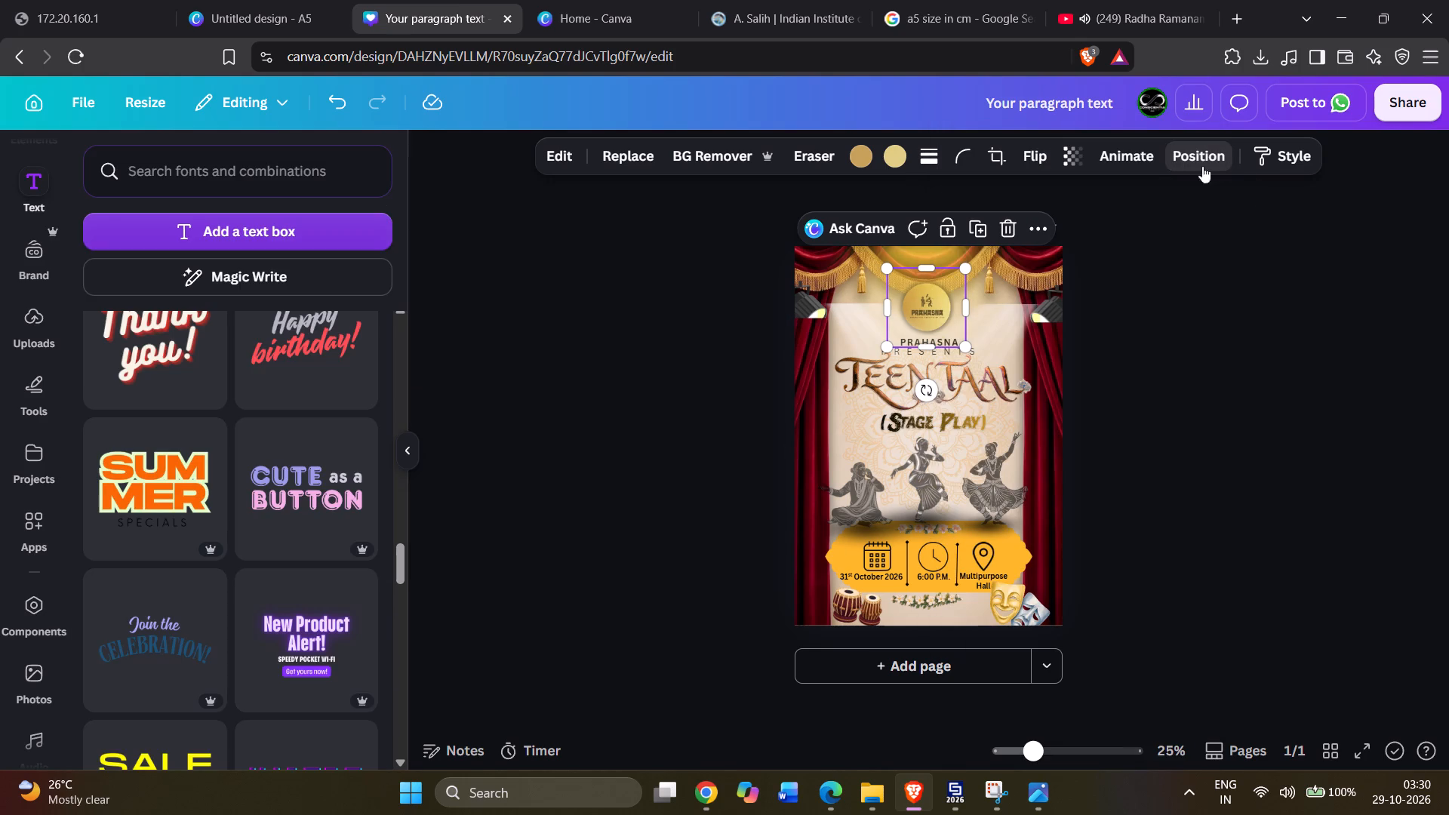
{"action": "scroll", "coordinate": [242, 438], "scroll_direction": "up", "scroll_amount": 11}
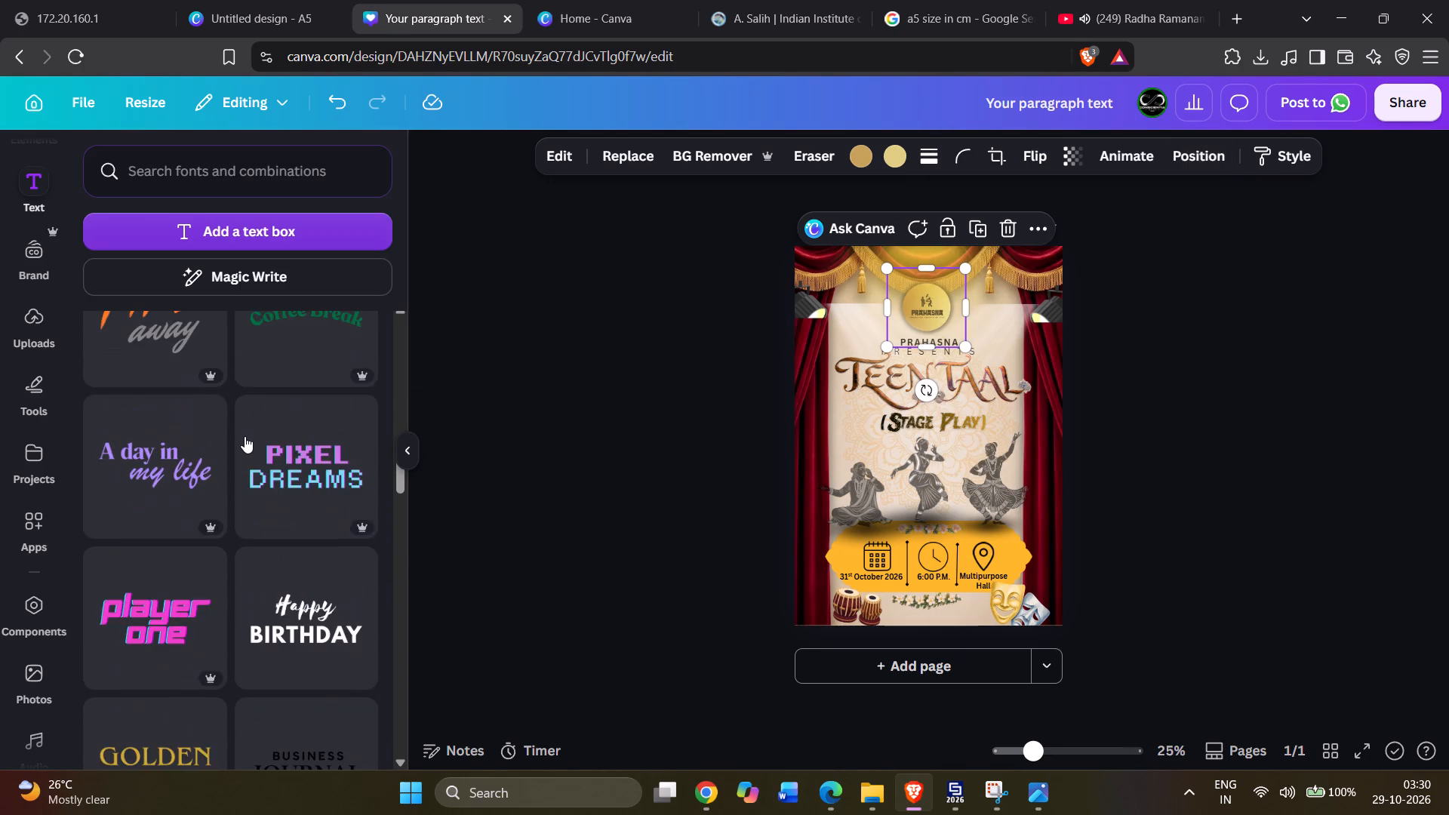
{"action": "scroll", "coordinate": [245, 436], "scroll_direction": "up", "scroll_amount": 11}
{"action": "scroll", "coordinate": [273, 364], "scroll_direction": "up", "scroll_amount": 20}
{"action": "scroll", "coordinate": [273, 364], "scroll_direction": "up", "scroll_amount": 1}
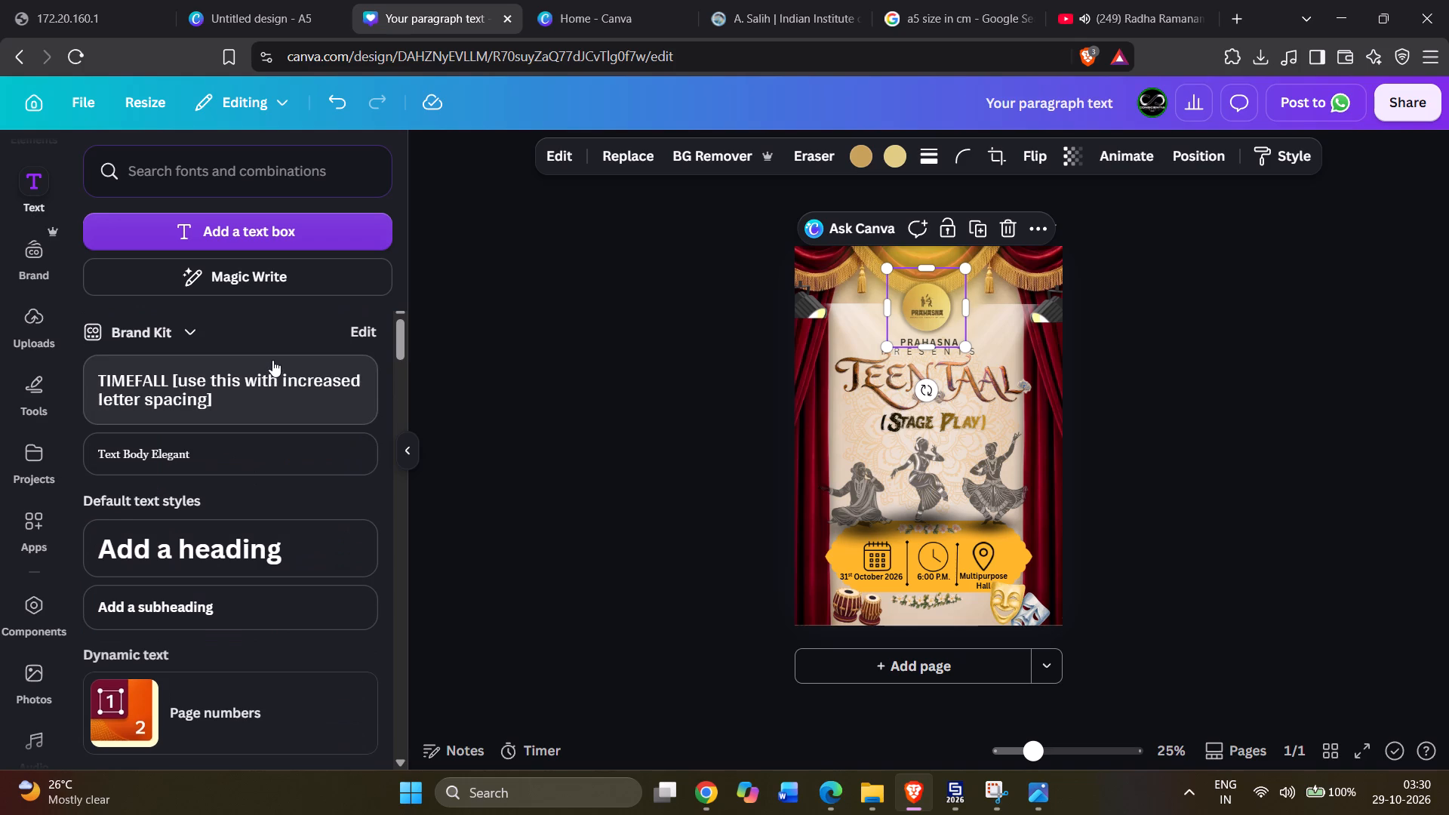
{"action": "left_click", "coordinate": [1203, 150]}
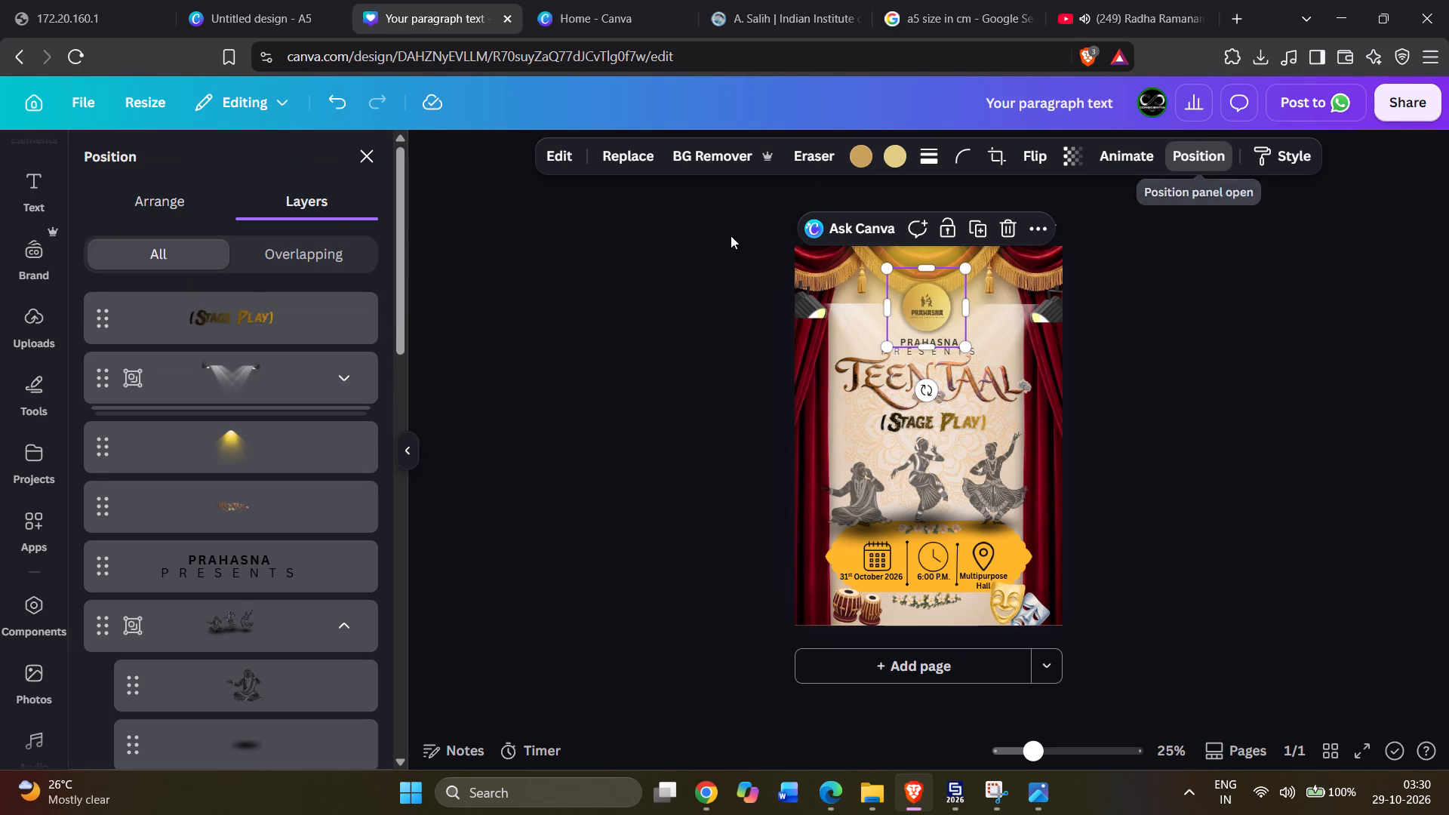
{"action": "scroll", "coordinate": [298, 312], "scroll_direction": "down", "scroll_amount": 19}
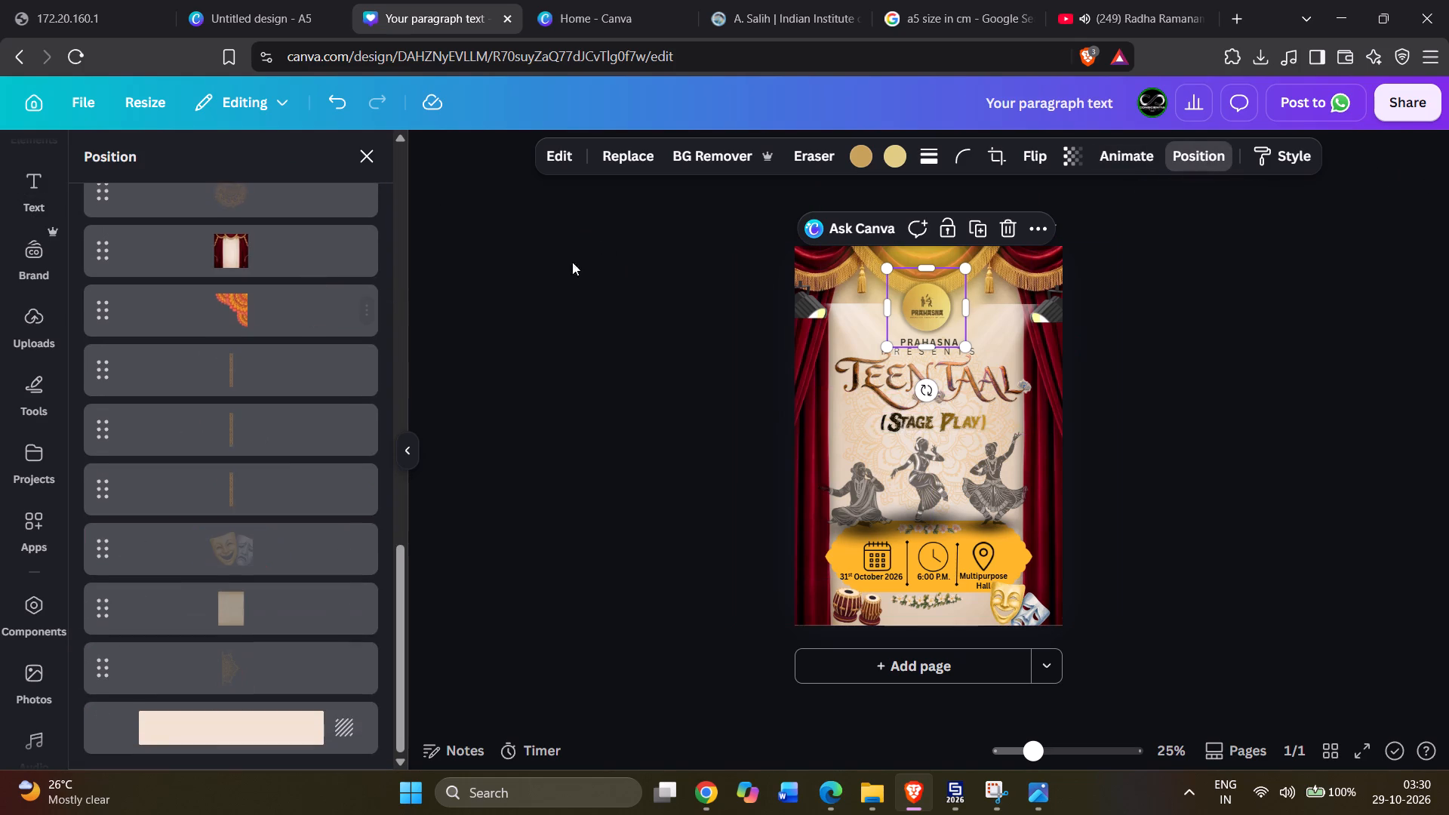
{"action": "left_click", "coordinate": [592, 290]}
{"action": "left_click", "coordinate": [594, 288]}
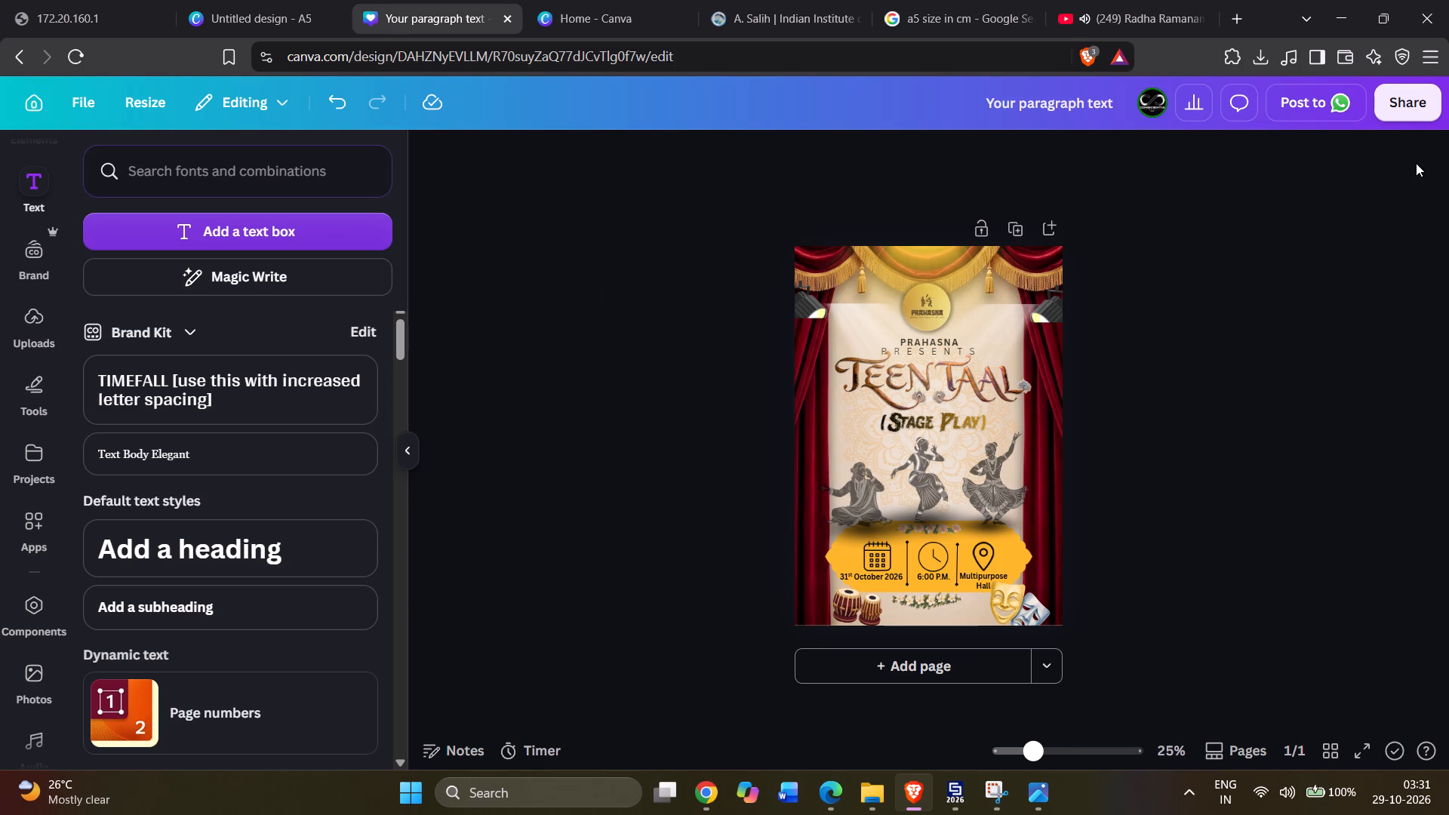
{"action": "left_click", "coordinate": [894, 374]}
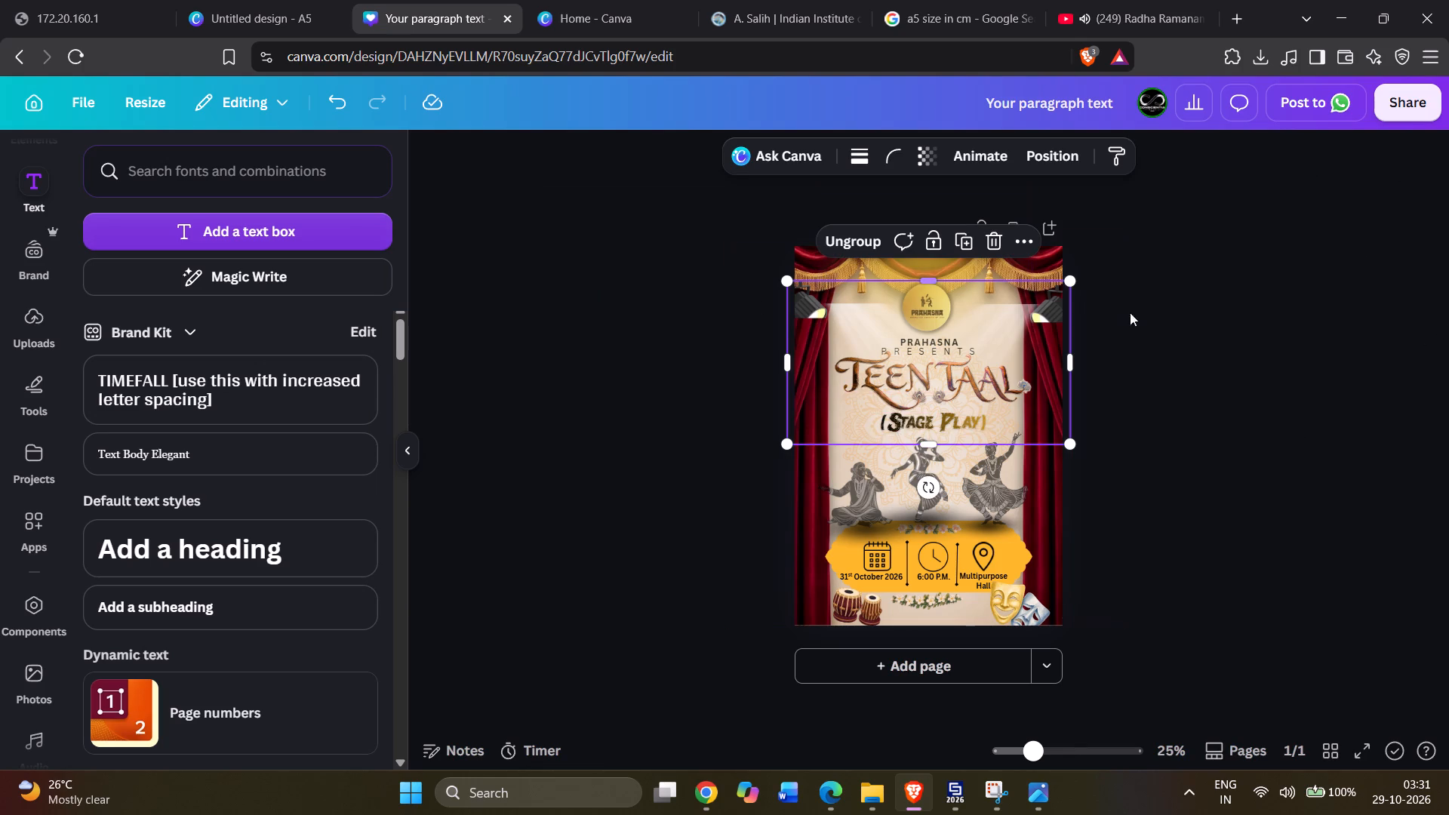
{"action": "left_click", "coordinate": [1168, 316]}
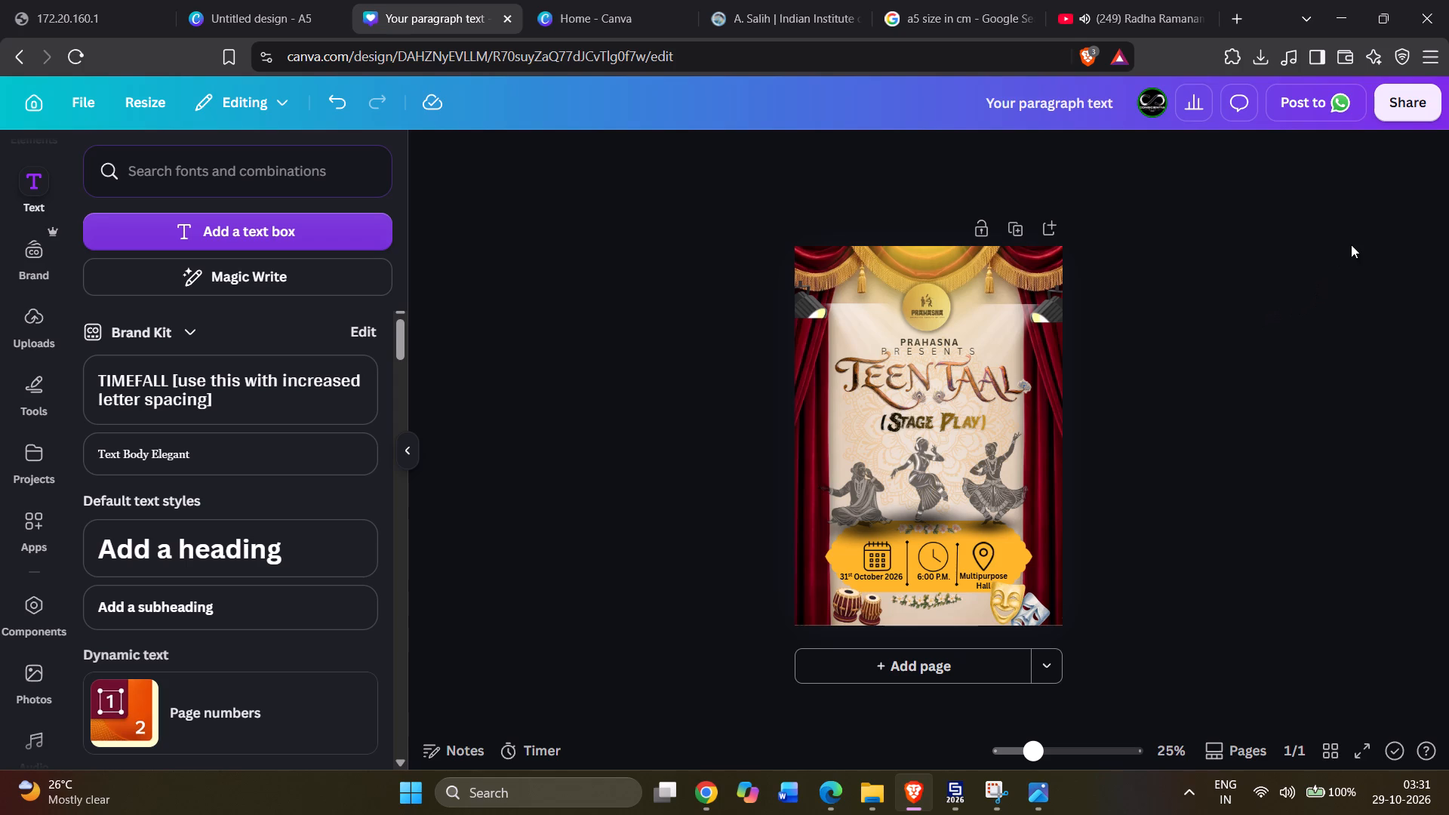
Rename the design as Poster.
{"action": "left_click", "coordinate": [1381, 104]}
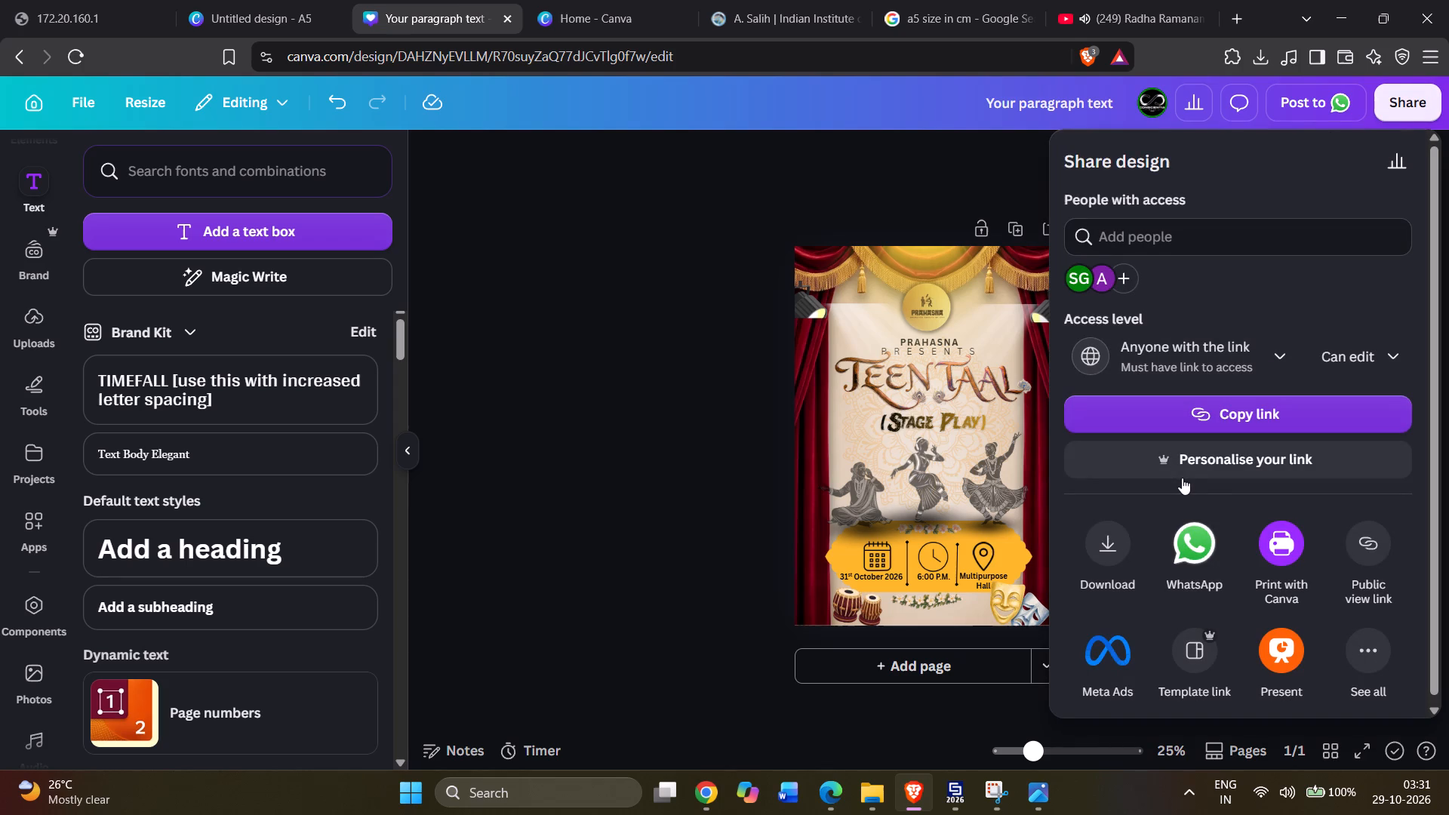
{"action": "left_click", "coordinate": [1122, 552]}
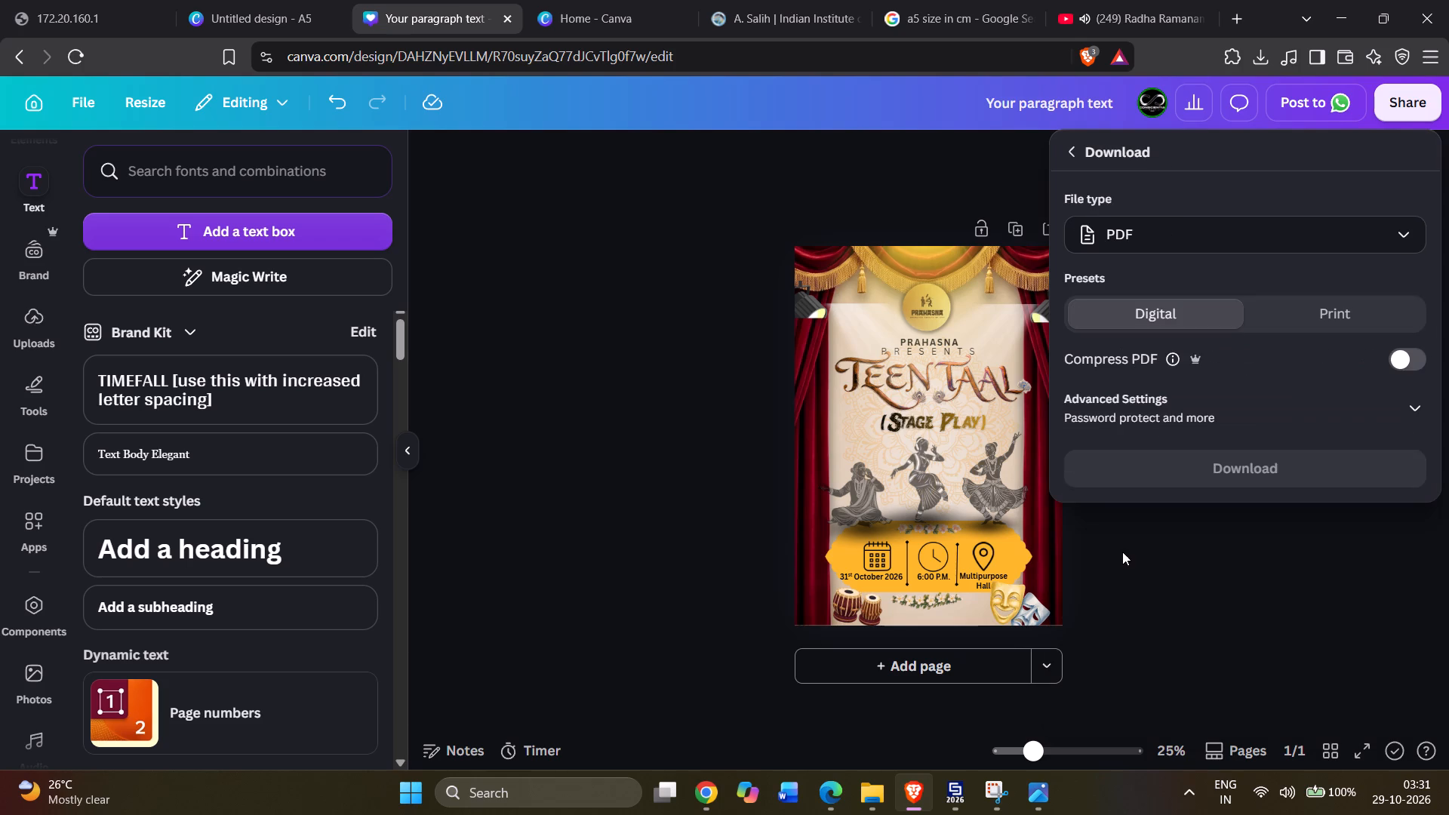
{"action": "triple_click", "coordinate": [1090, 98]}
{"action": "key", "text": "BackSpace"}
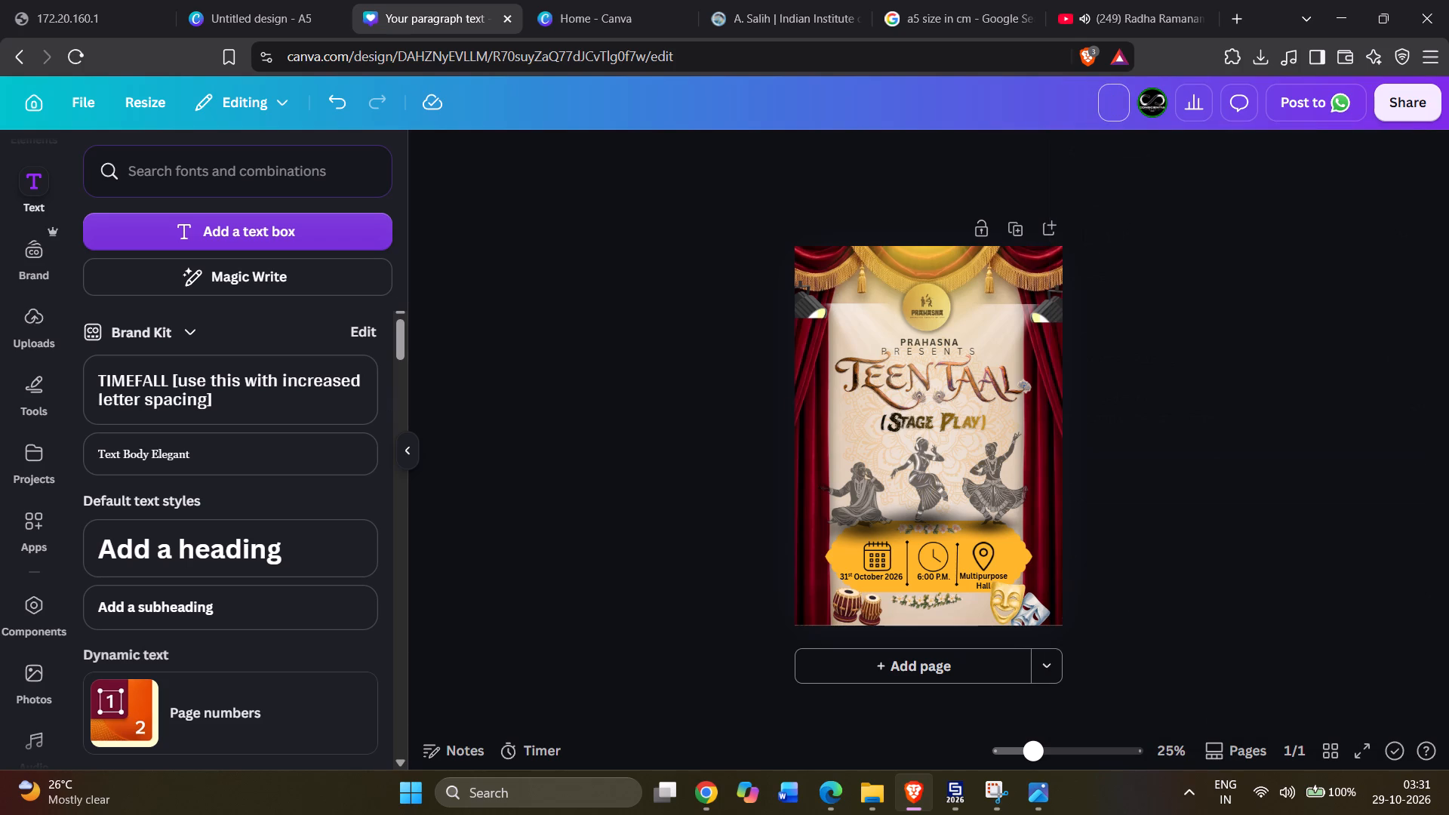
{"action": "type", "text": "Poste"}
{"action": "type", "text": "r"}
{"action": "key", "text": "space"}
Download the design as a PDF with the Digital preset and save it as Poster in the Downloads folder.
{"action": "left_click", "coordinate": [1407, 97]}
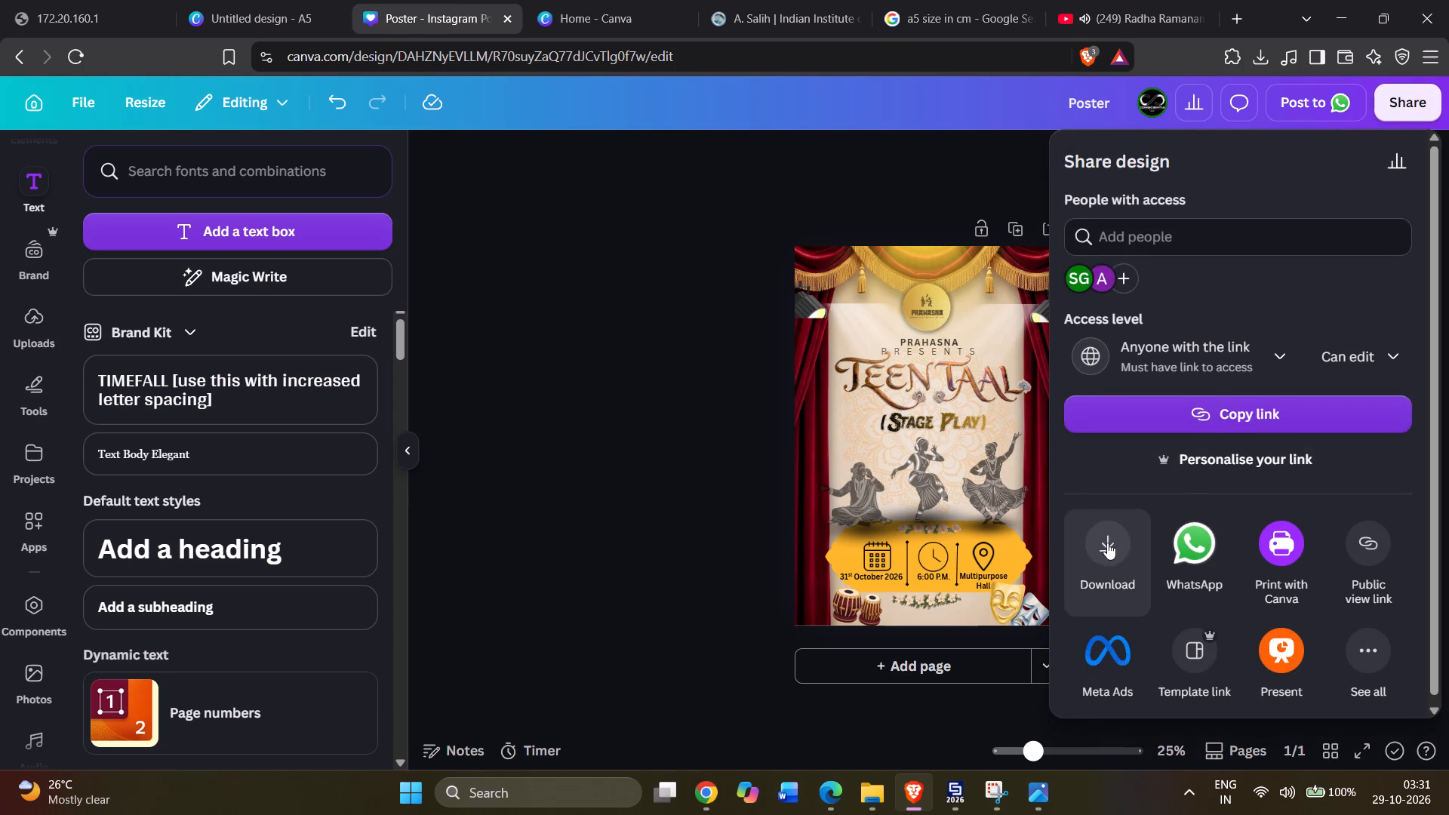
{"action": "left_click", "coordinate": [1107, 543]}
{"action": "left_click", "coordinate": [1230, 474]}
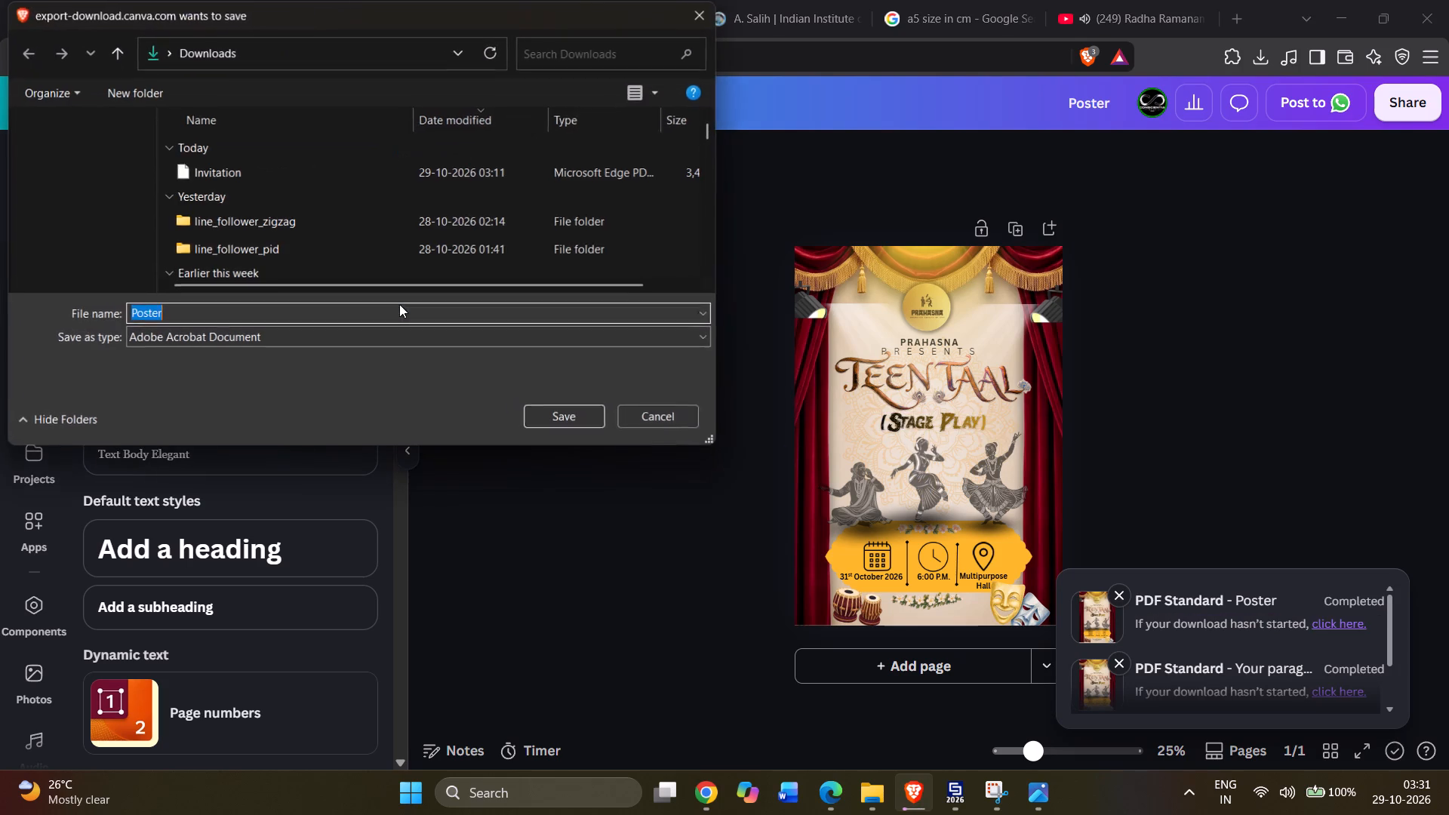
{"action": "left_click", "coordinate": [112, 220]}
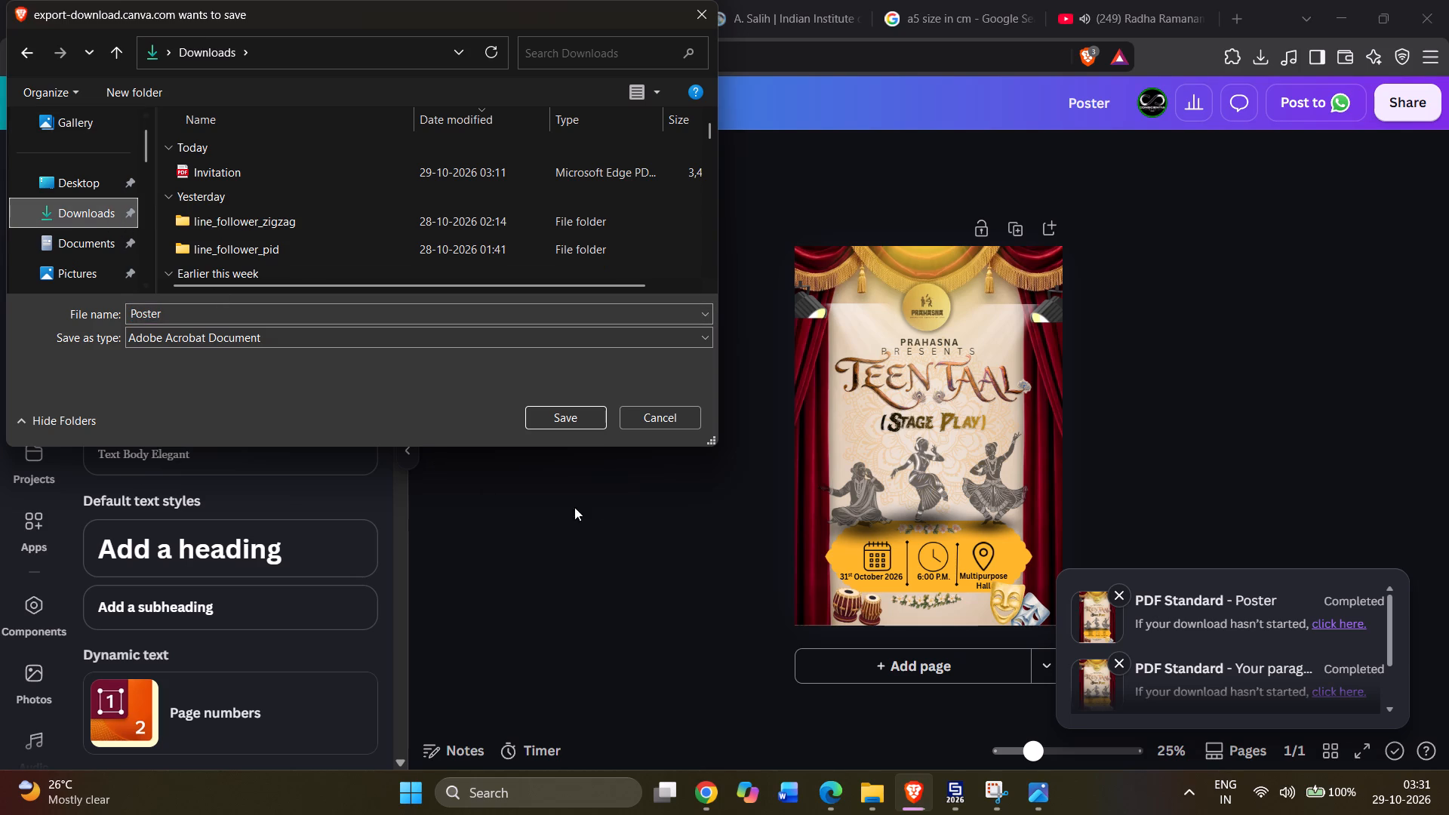
{"action": "left_click", "coordinate": [577, 412]}
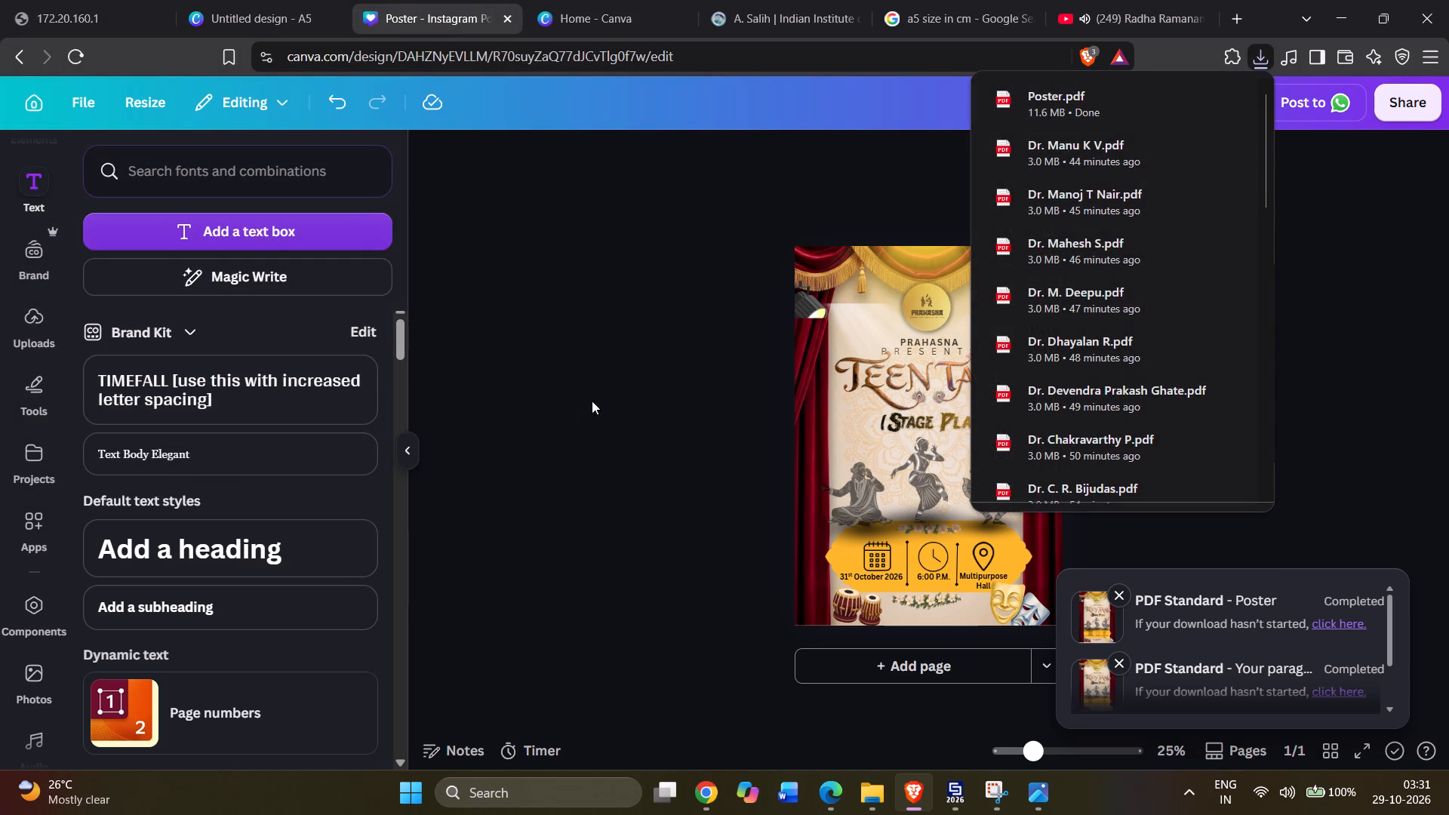
{"action": "left_click", "coordinate": [682, 364]}
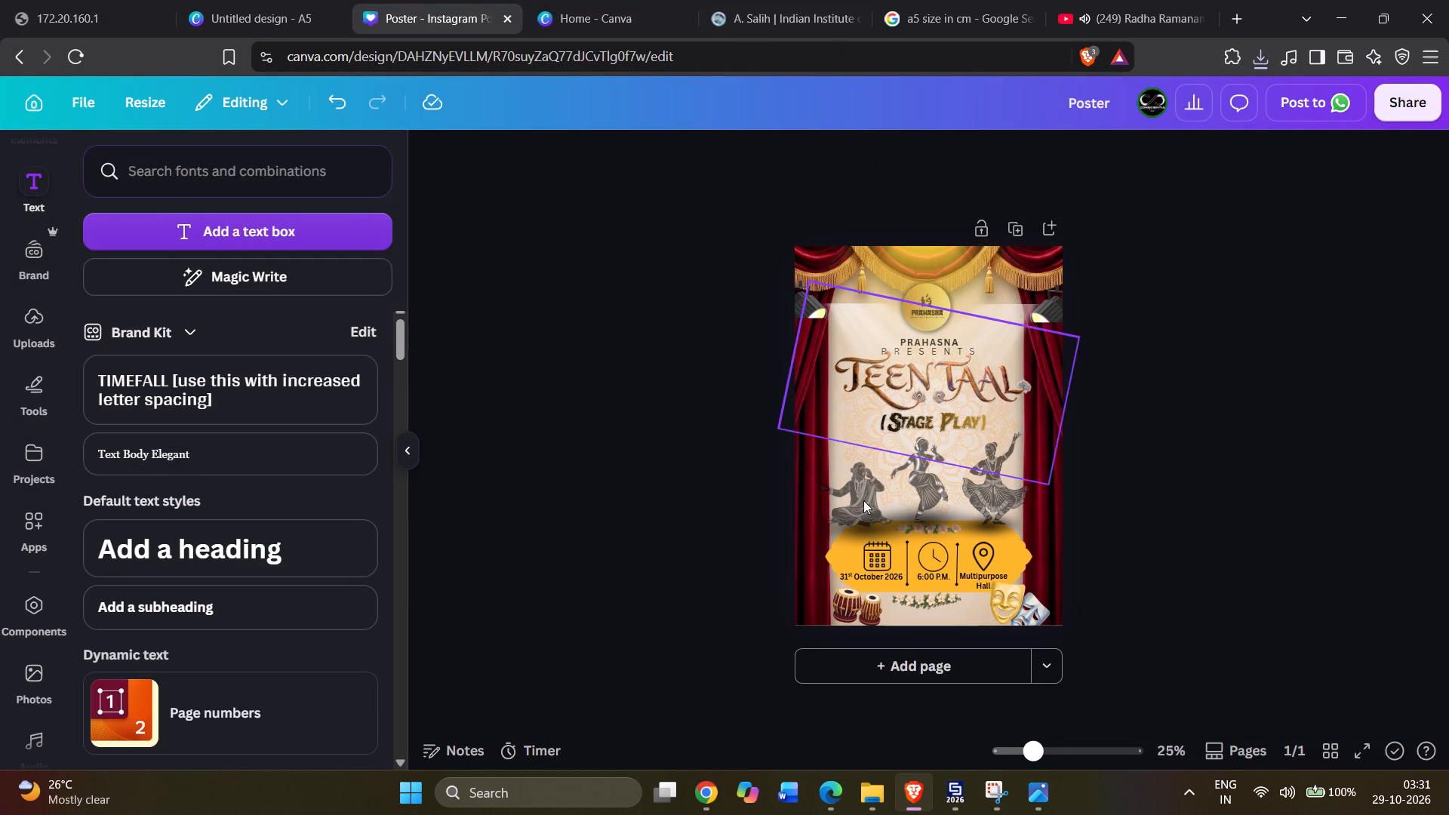
Open the saved Poster PDF from the Downloads folder in File Explorer and inspect the whole page from top to bottom.
{"action": "left_click", "coordinate": [862, 811]}
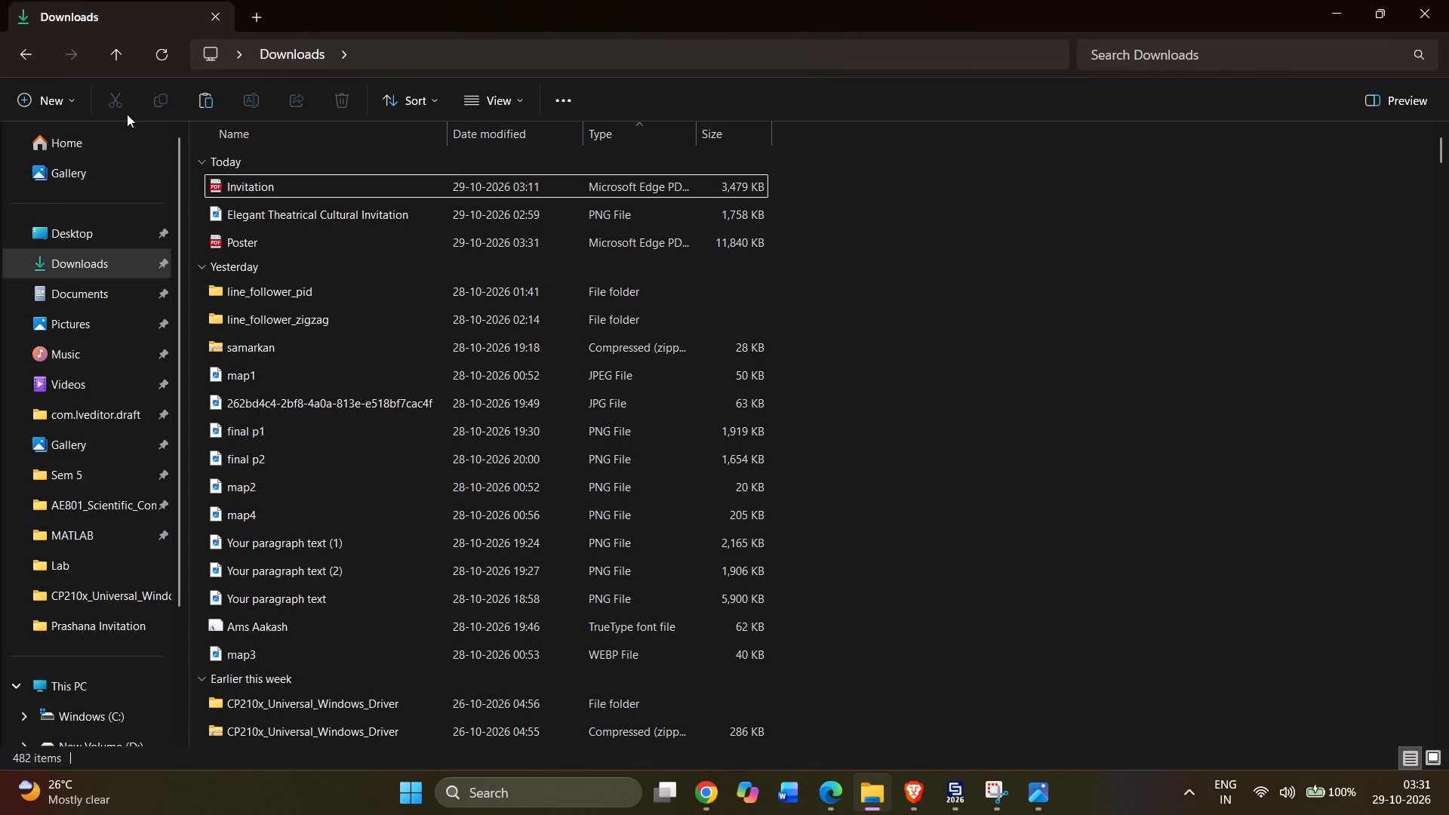
{"action": "double_click", "coordinate": [284, 251]}
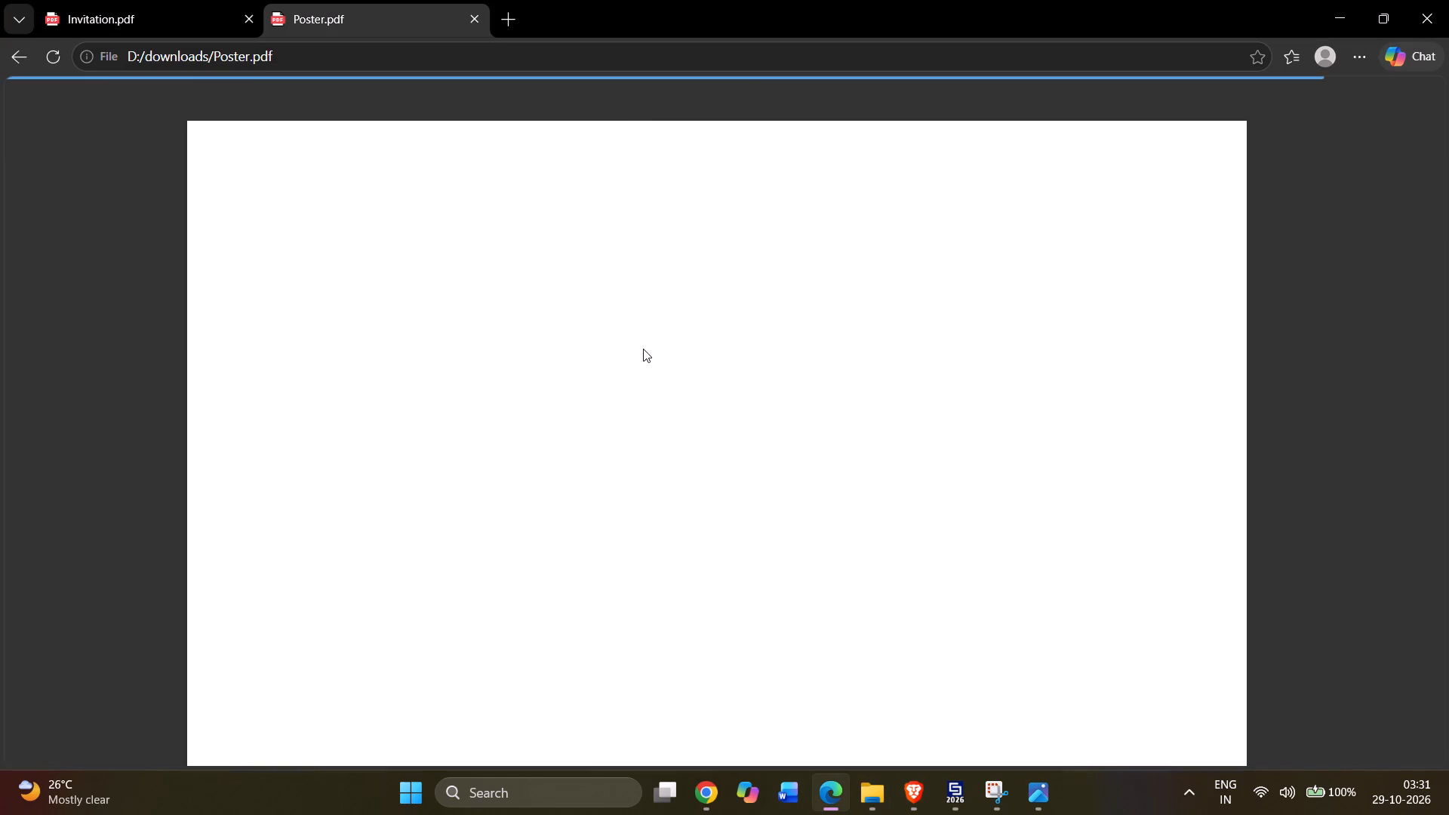
{"action": "scroll", "coordinate": [643, 348], "scroll_direction": "down", "scroll_amount": 10}
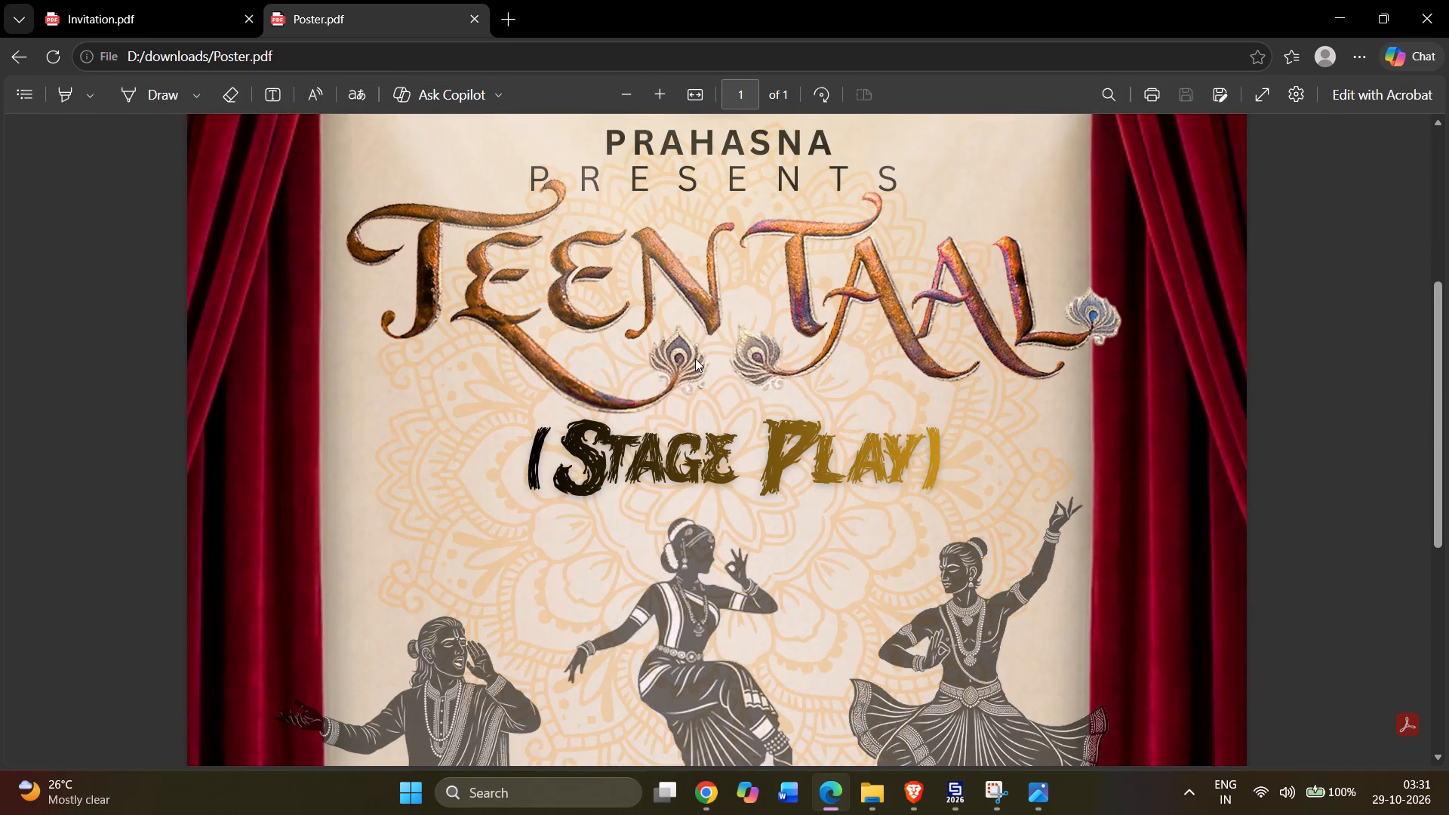
{"action": "scroll", "coordinate": [700, 354], "scroll_direction": "down", "scroll_amount": 3}
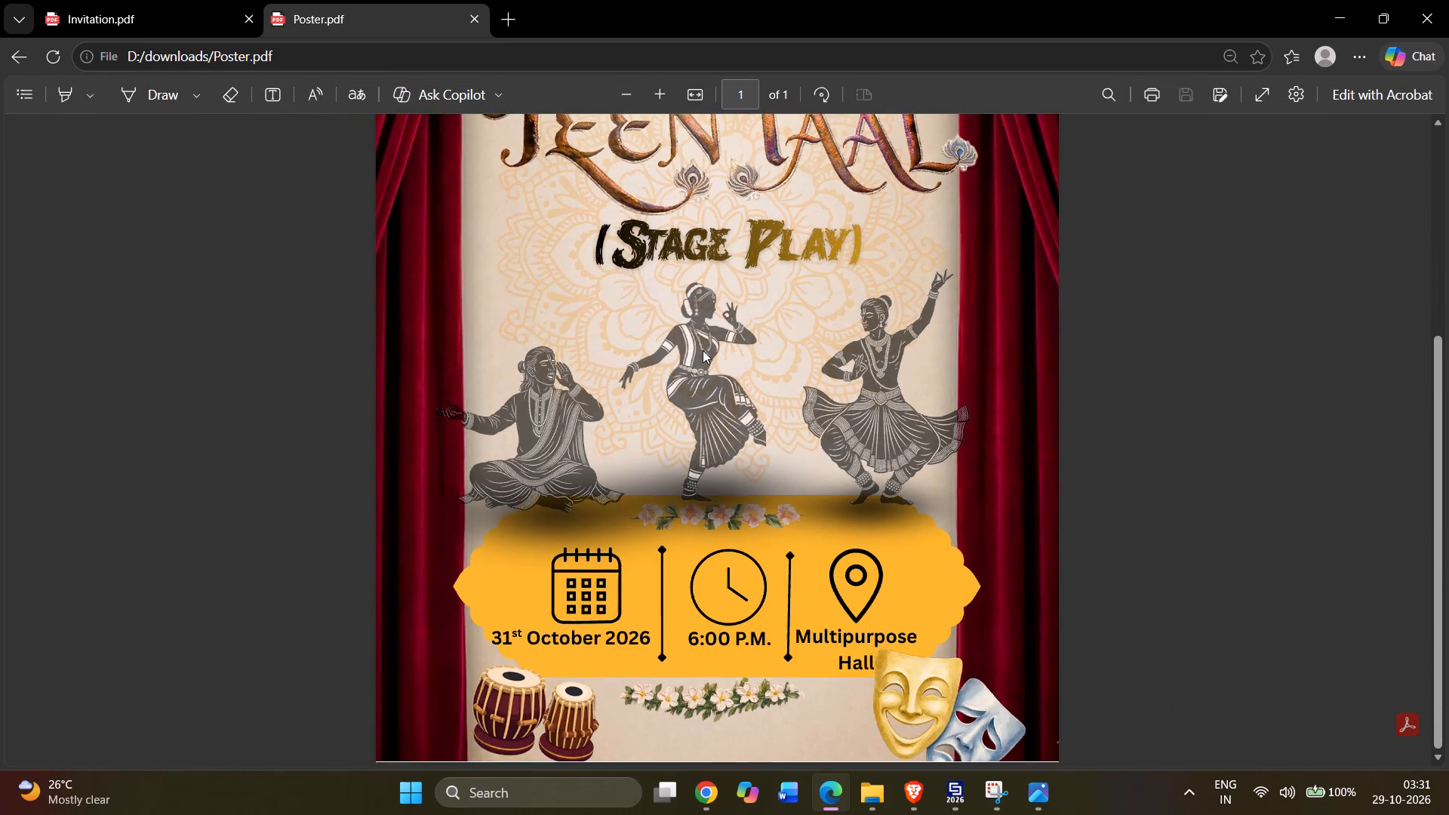
{"action": "scroll", "coordinate": [703, 350], "scroll_direction": "down", "scroll_amount": 1}
{"action": "scroll", "coordinate": [725, 343], "scroll_direction": "up", "scroll_amount": 1}
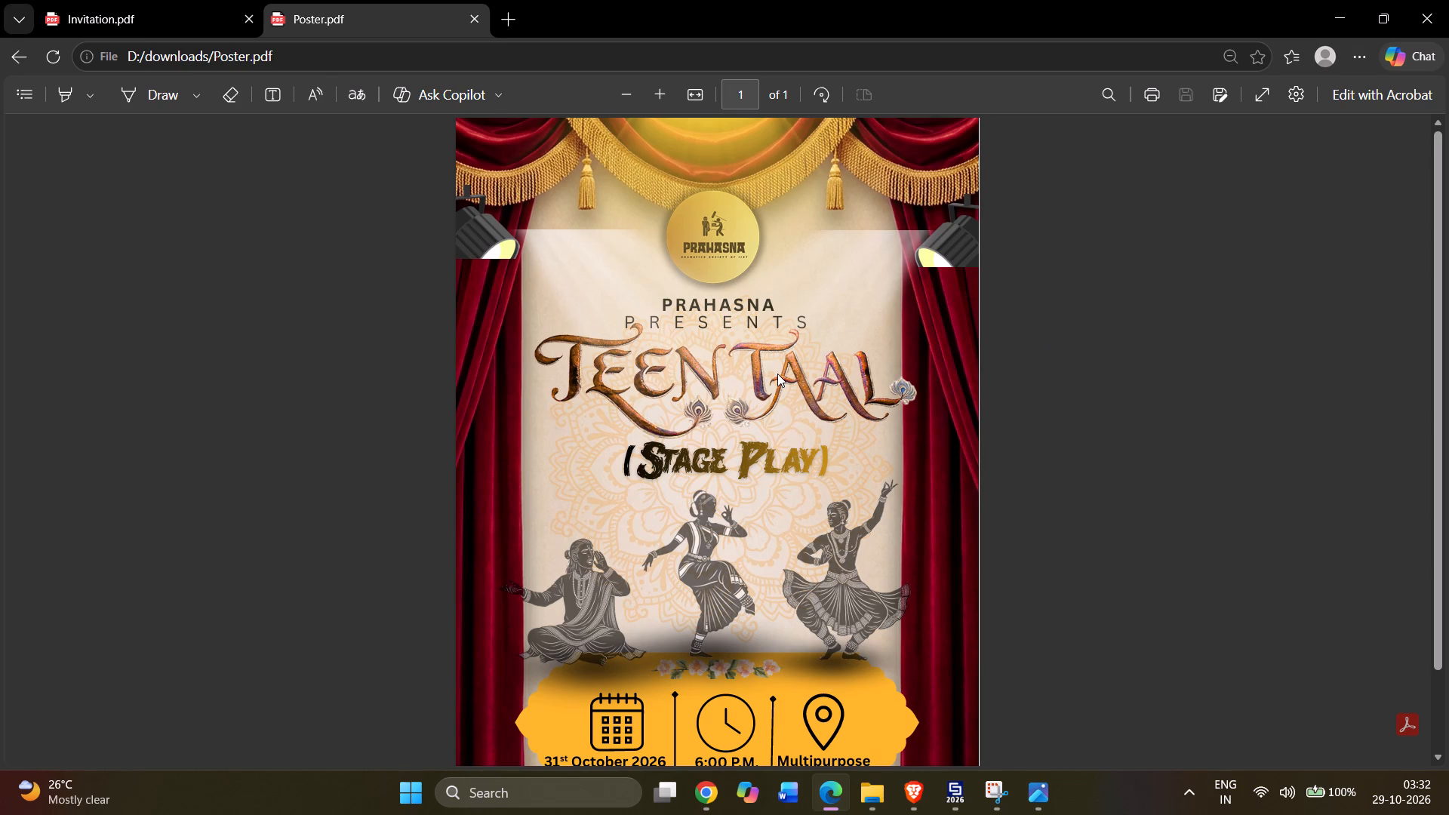
{"action": "scroll", "coordinate": [777, 374], "scroll_direction": "down", "scroll_amount": 1}
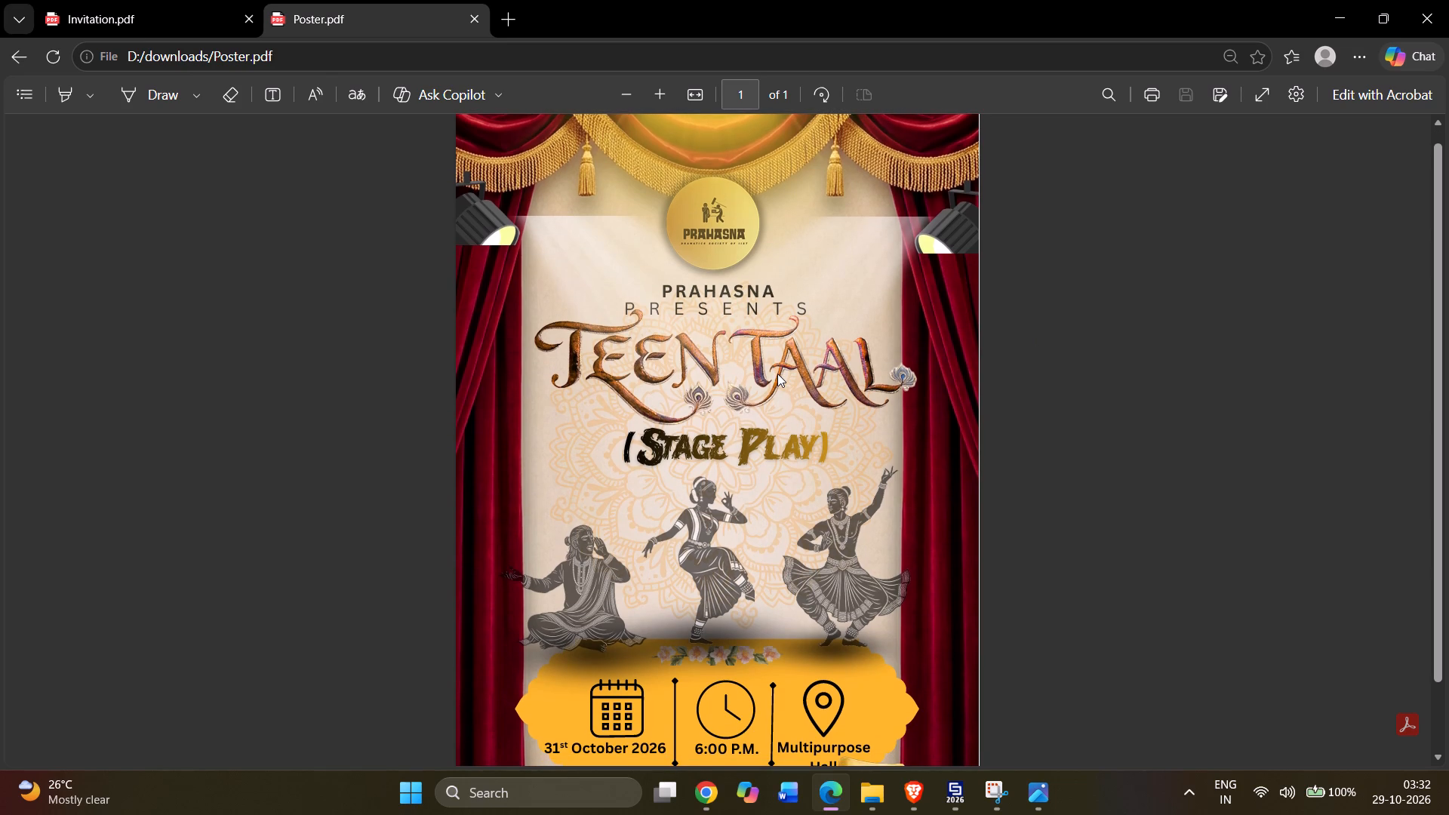
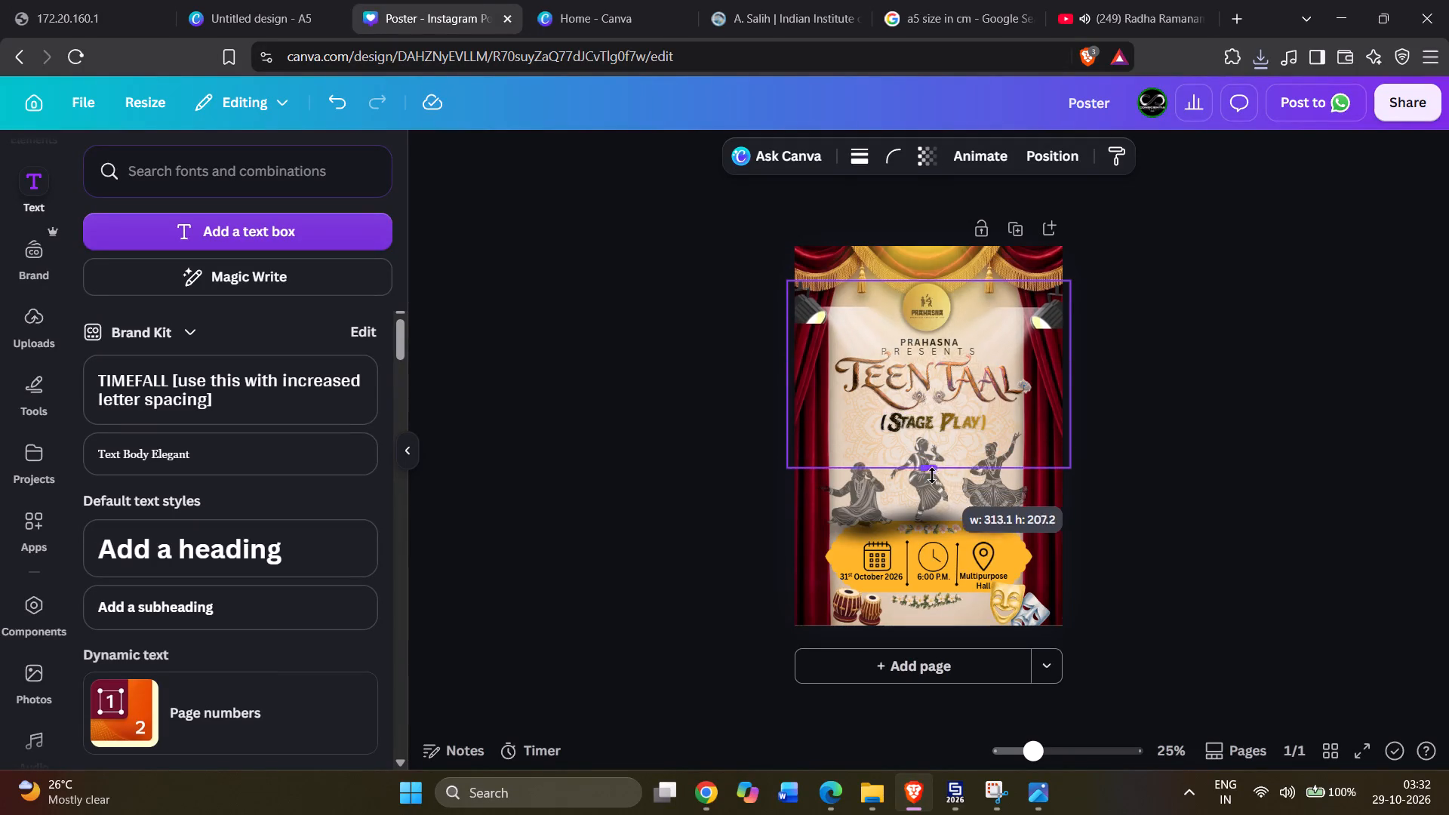
Stretch the grouped spotlights down to the yellow banner's upper part, and move the group up so the lamps sit in the poster's top corners.
{"action": "left_click_drag", "start_coordinate": [932, 475], "coordinate": [919, 566]}
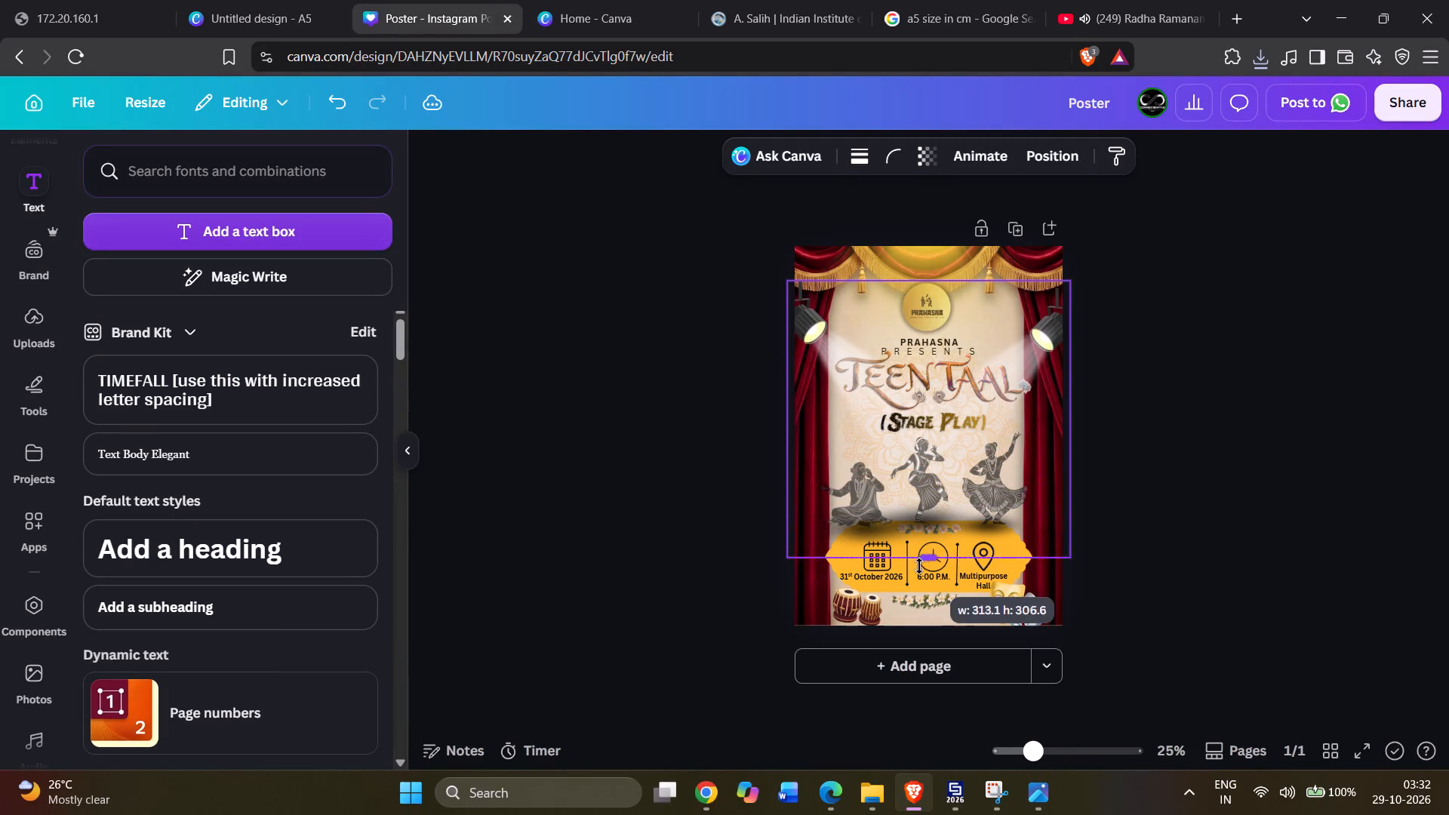
{"action": "left_click_drag", "start_coordinate": [919, 566], "coordinate": [915, 587]}
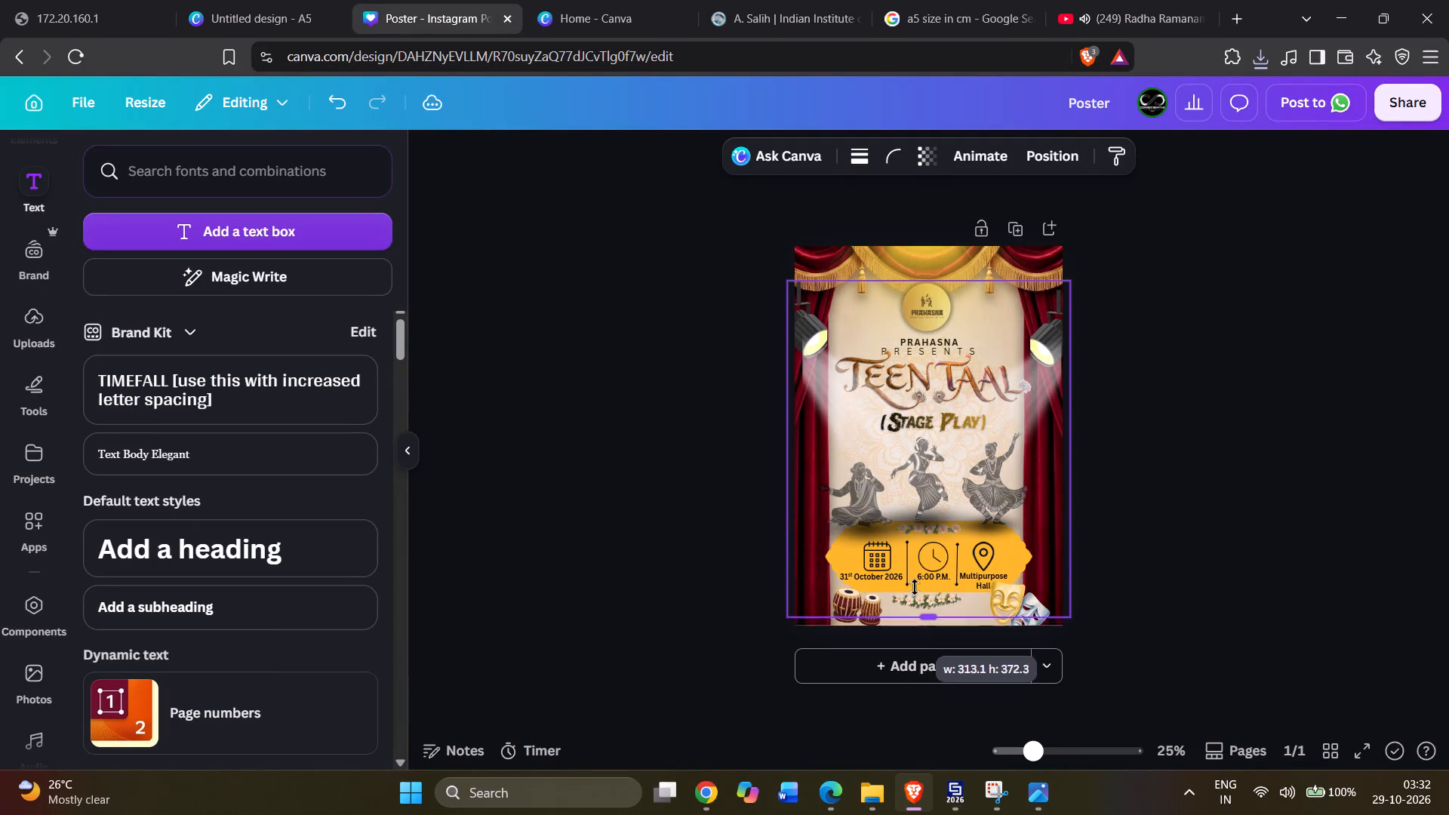
{"action": "left_click_drag", "start_coordinate": [915, 587], "coordinate": [925, 555]}
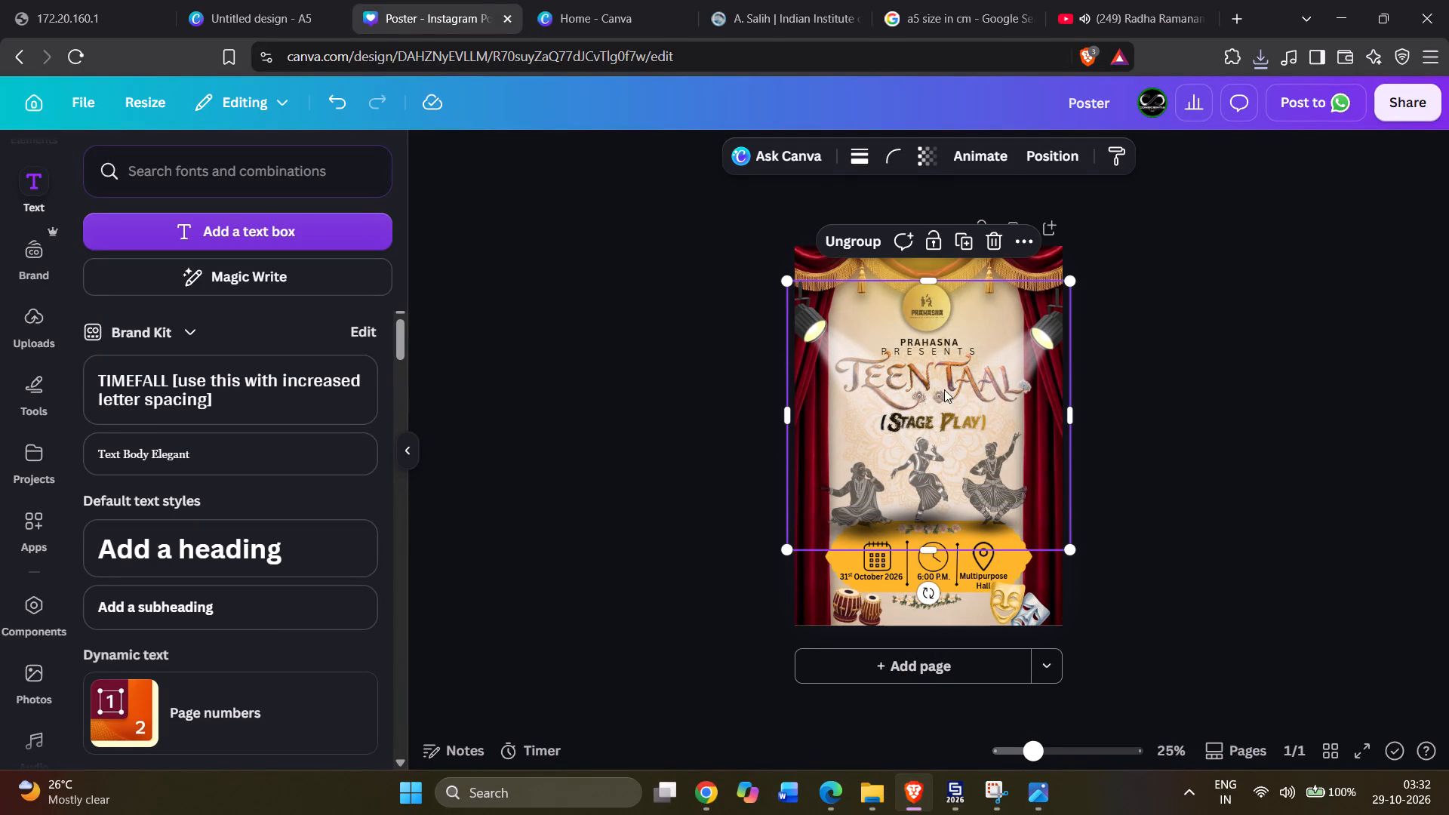
{"action": "left_click_drag", "start_coordinate": [1048, 368], "coordinate": [1049, 340]}
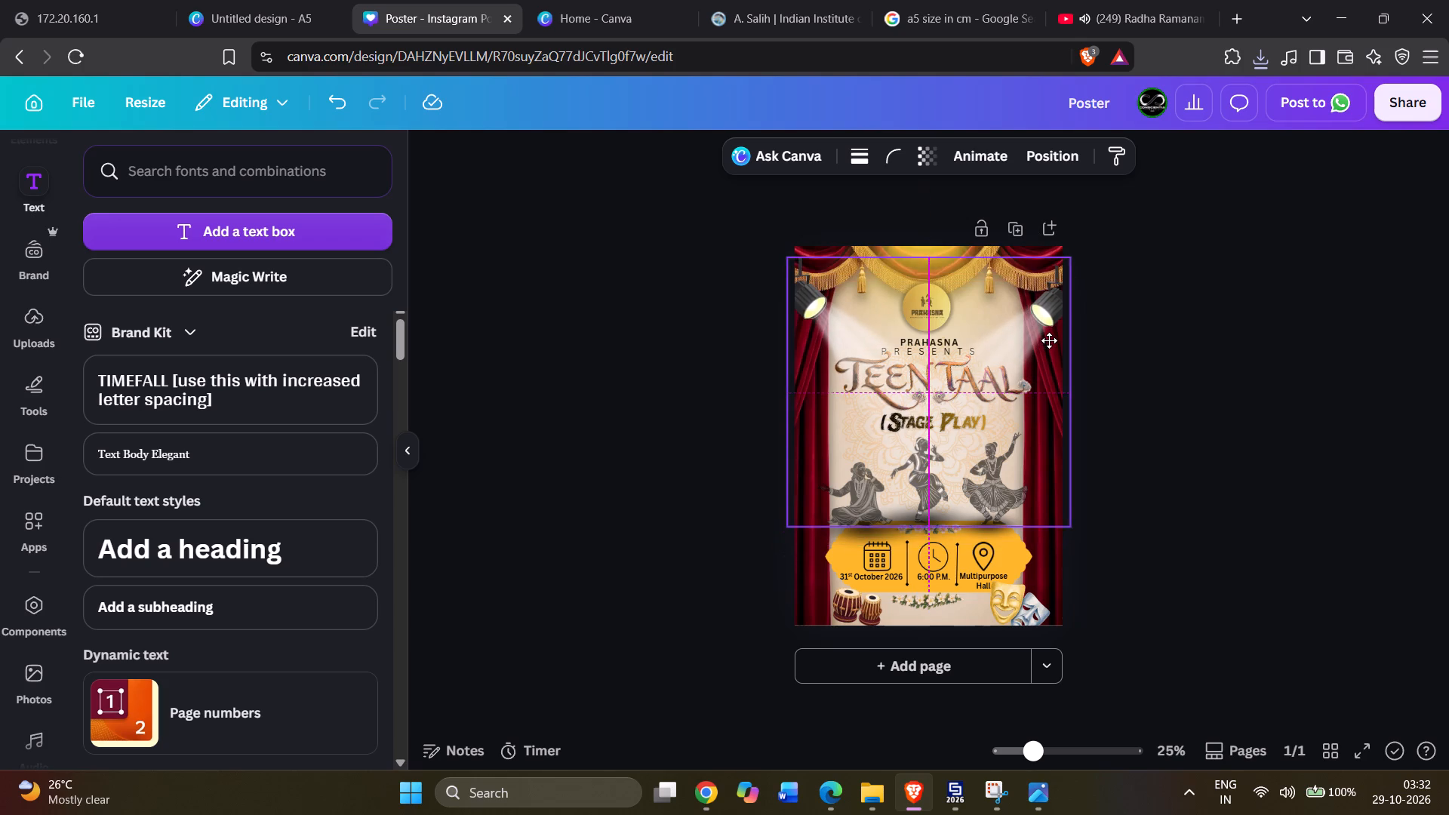
{"action": "left_click_drag", "start_coordinate": [1049, 340], "coordinate": [1051, 327]}
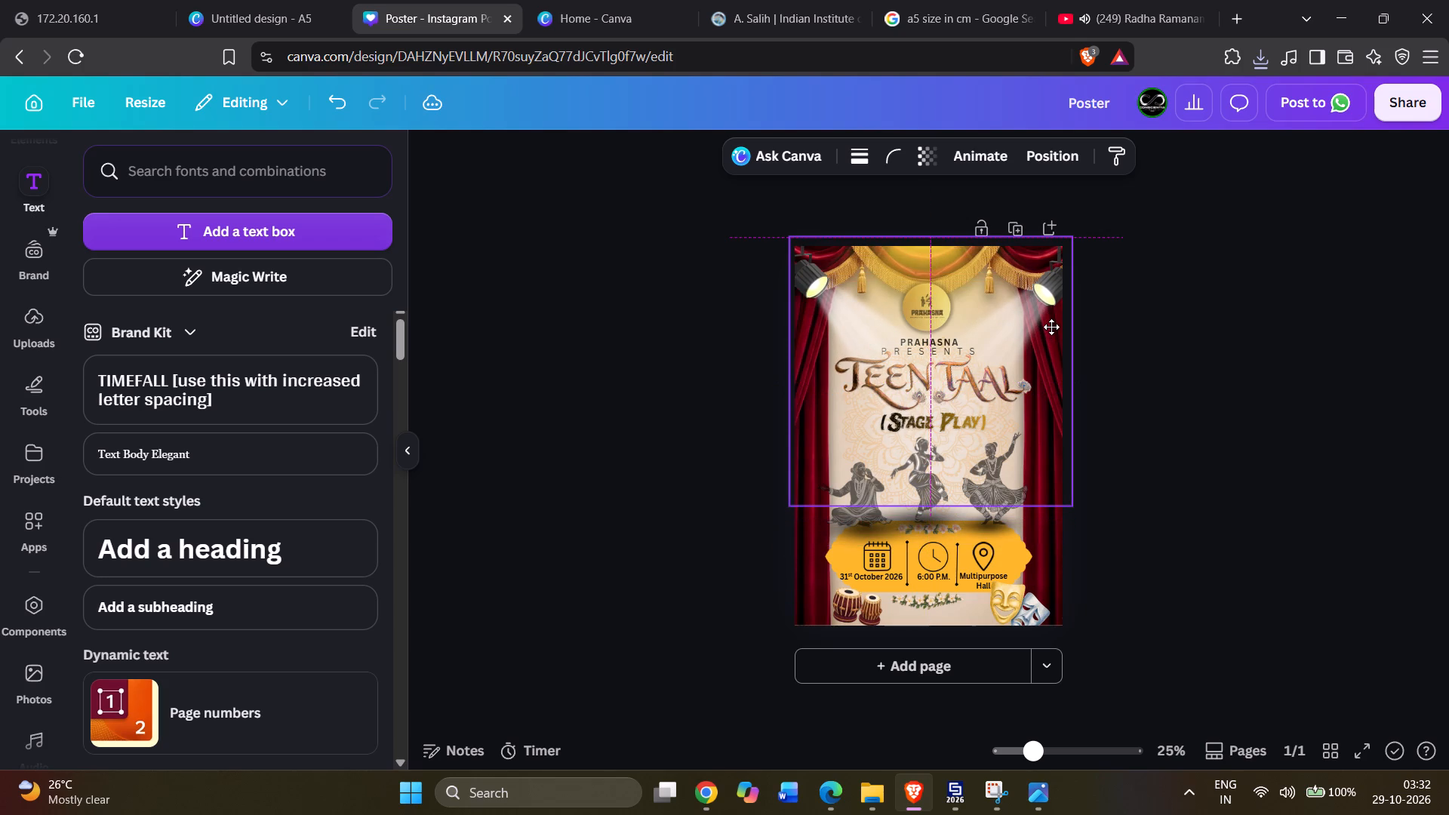
{"action": "left_click_drag", "start_coordinate": [1051, 327], "coordinate": [1051, 326]}
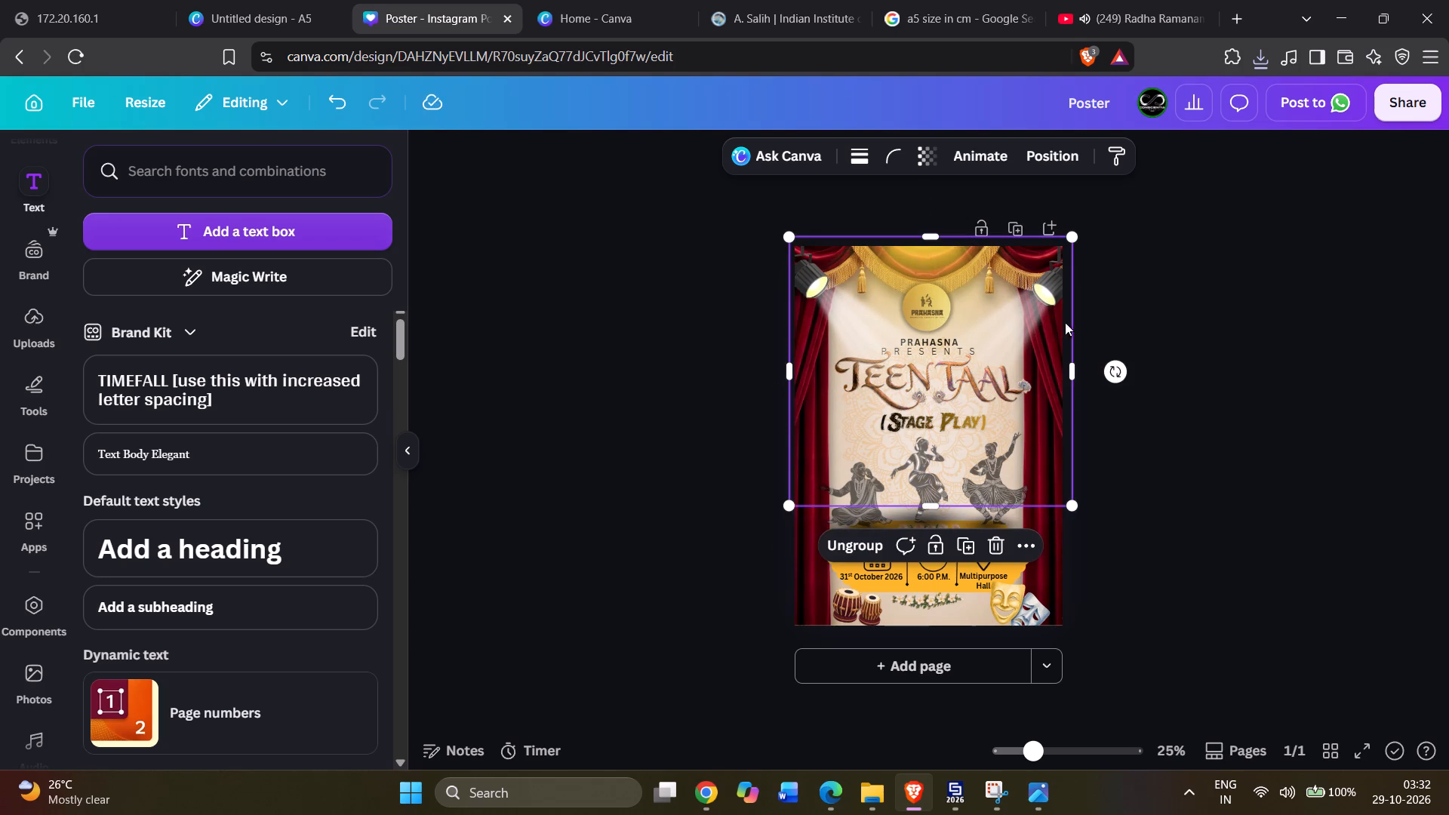
{"action": "left_click", "coordinate": [1178, 278]}
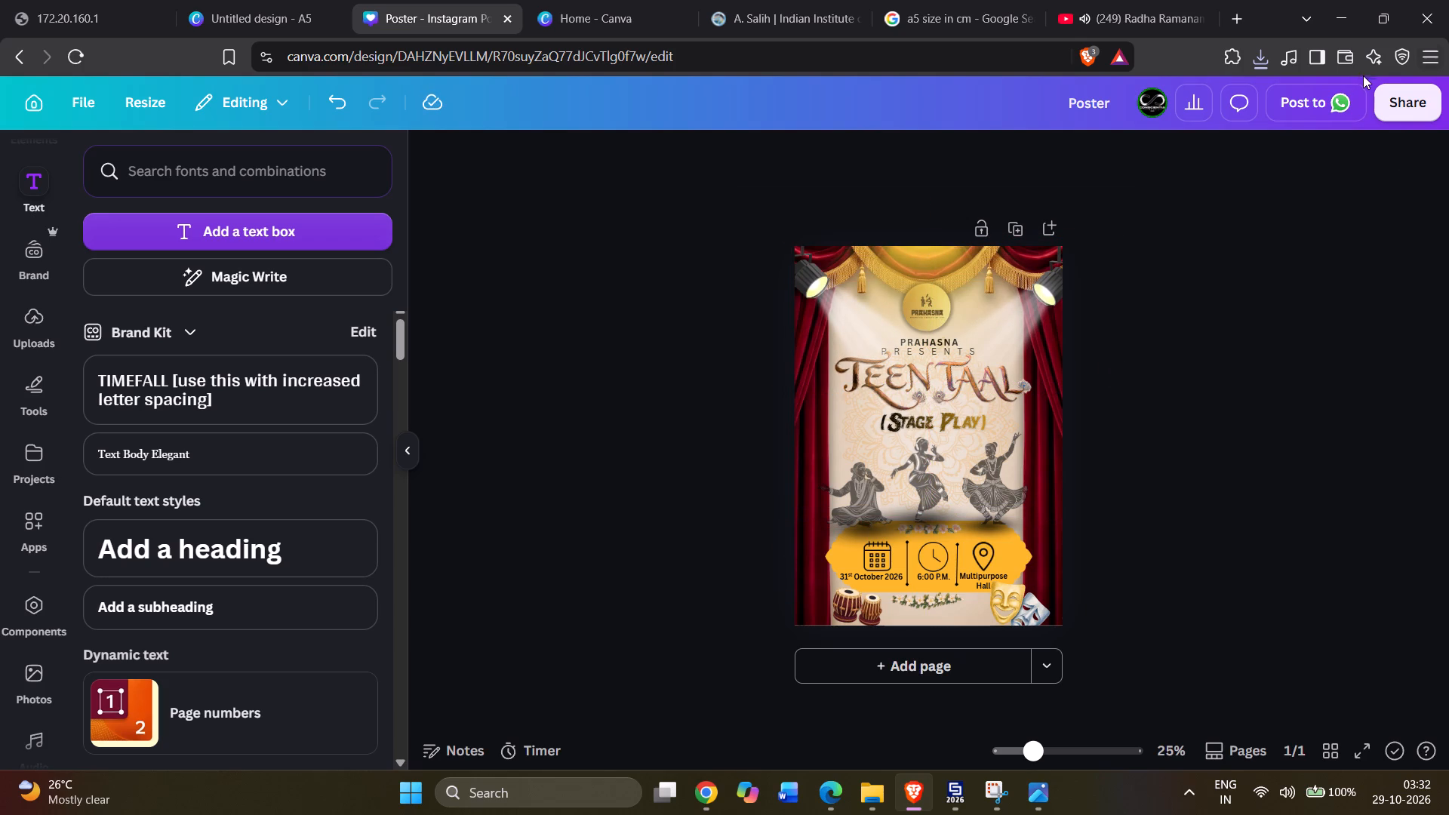
Download the design as a PDF with the Digital preset and save it as Poster of play in the Downloads folder.
{"action": "left_click", "coordinate": [1428, 103]}
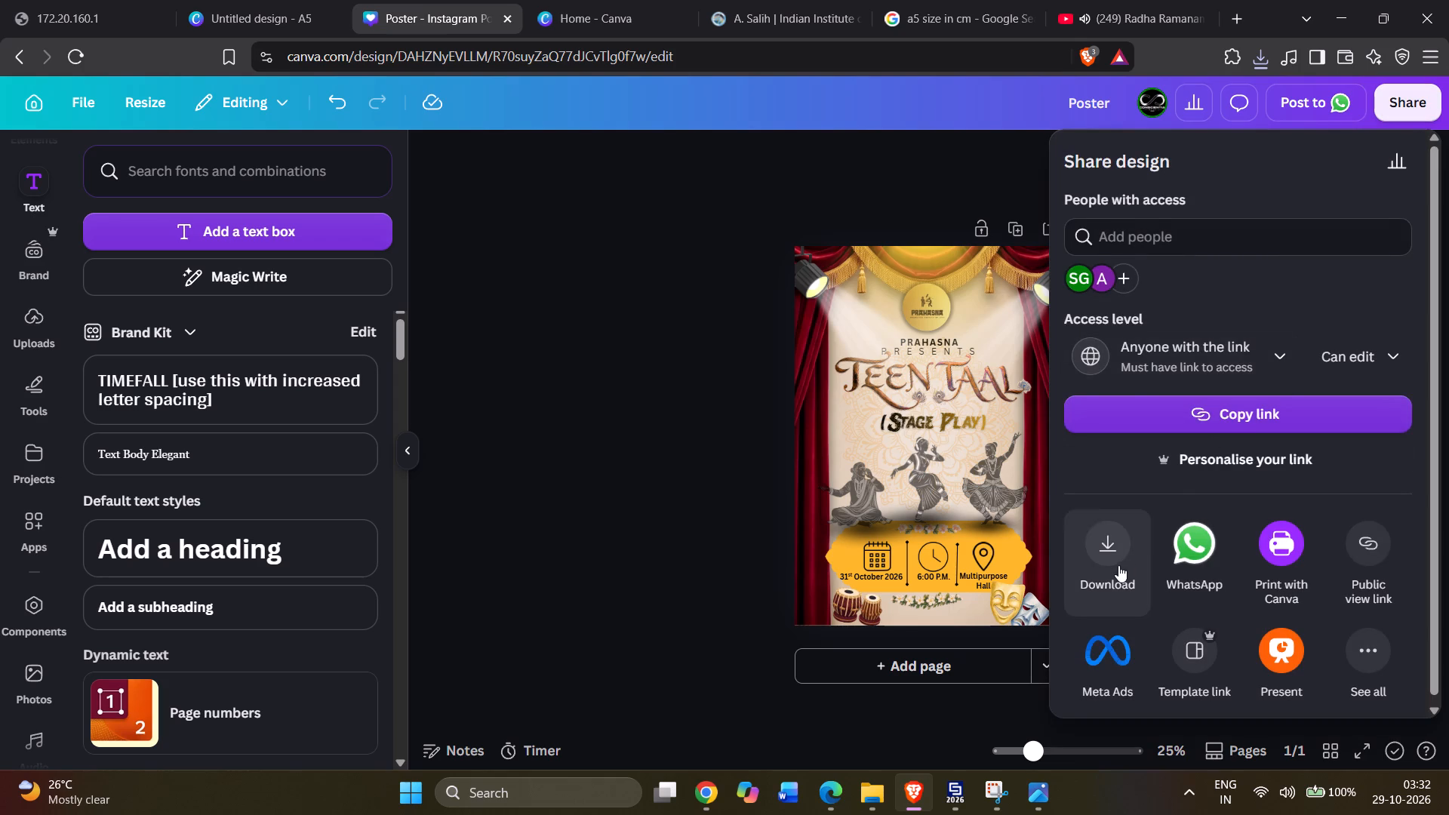
{"action": "left_click", "coordinate": [1117, 565]}
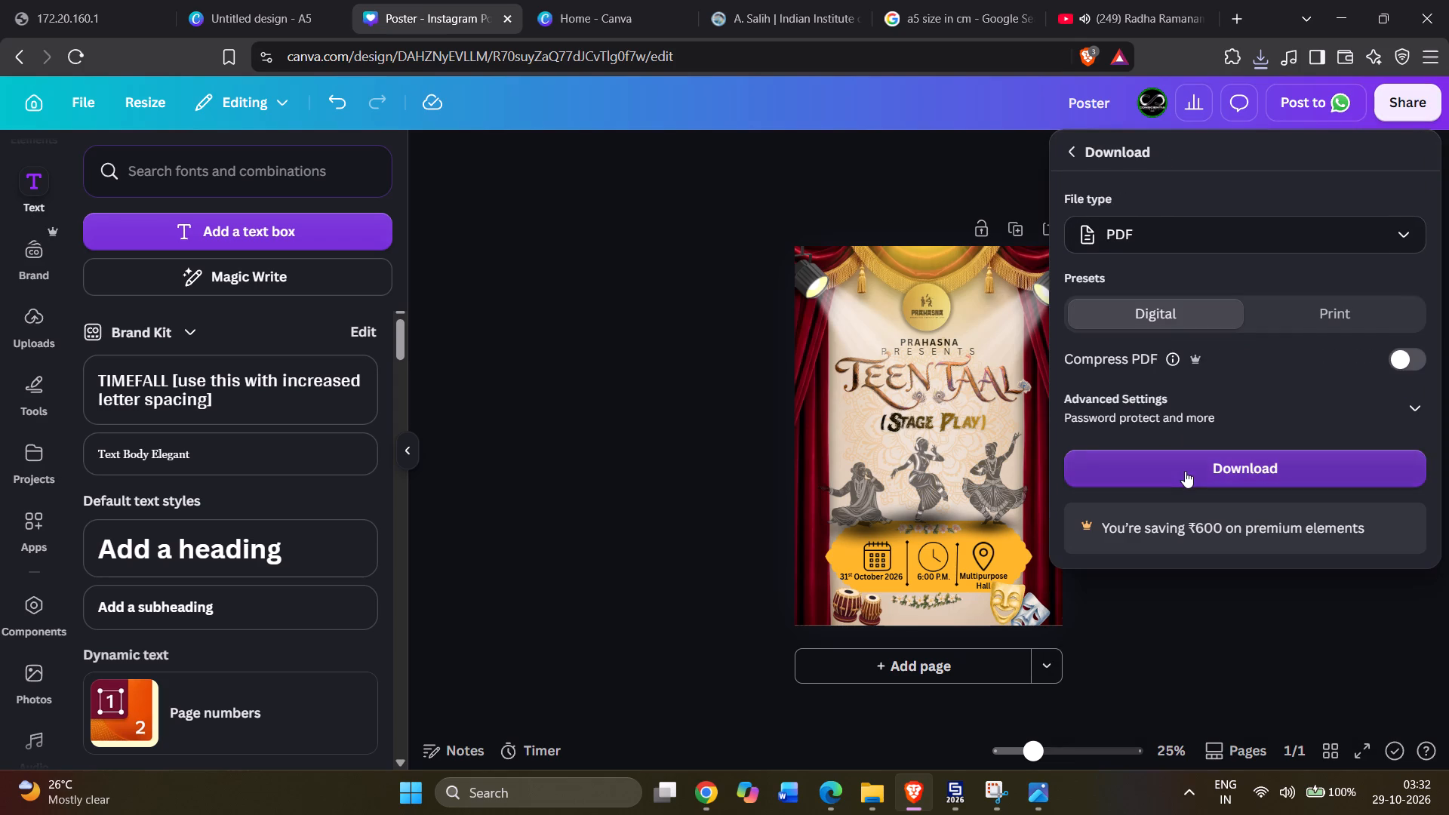
{"action": "left_click", "coordinate": [1185, 471]}
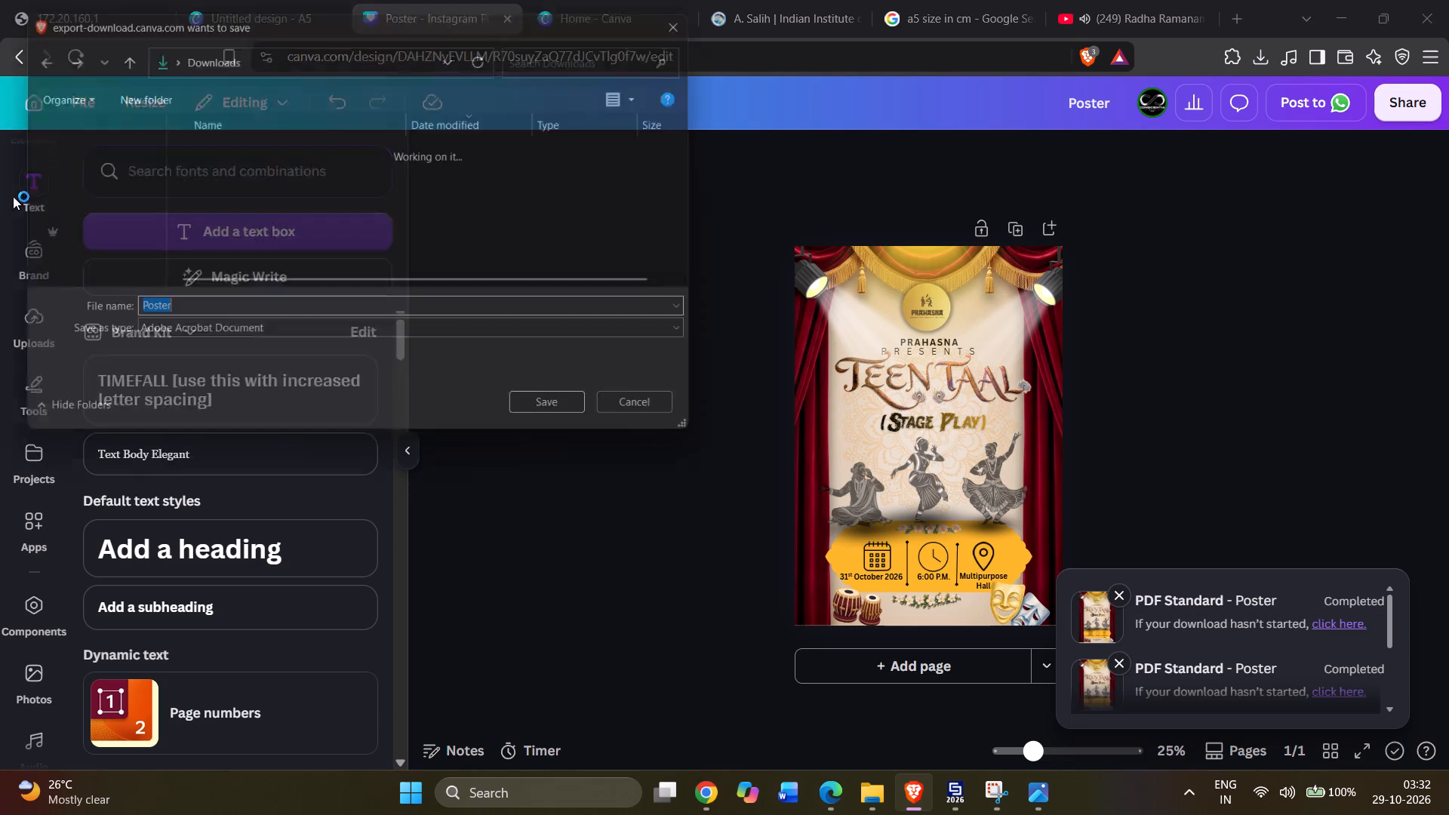
{"action": "left_click", "coordinate": [85, 205]}
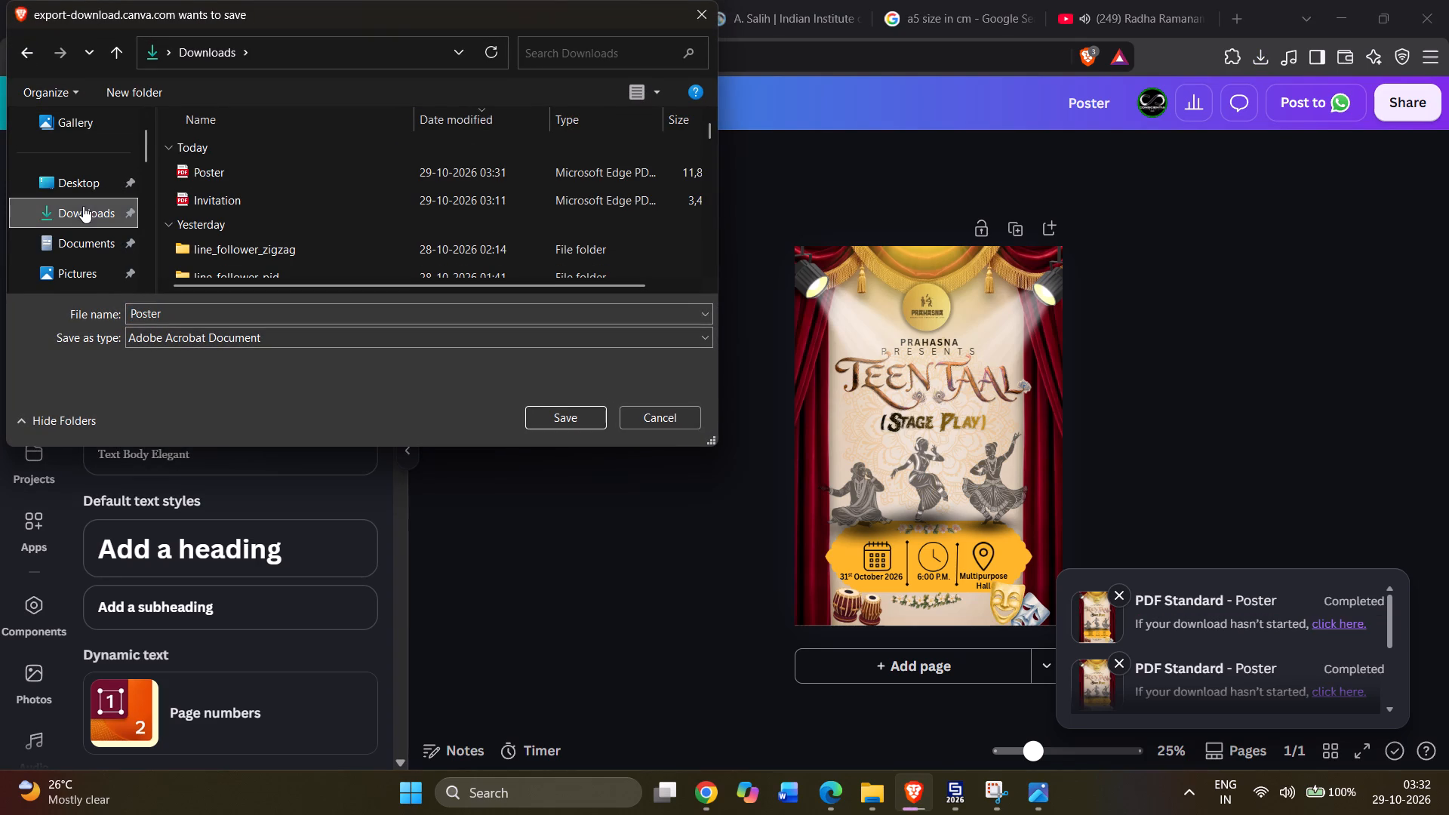
{"action": "left_click", "coordinate": [235, 309]}
{"action": "left_click", "coordinate": [235, 309]}
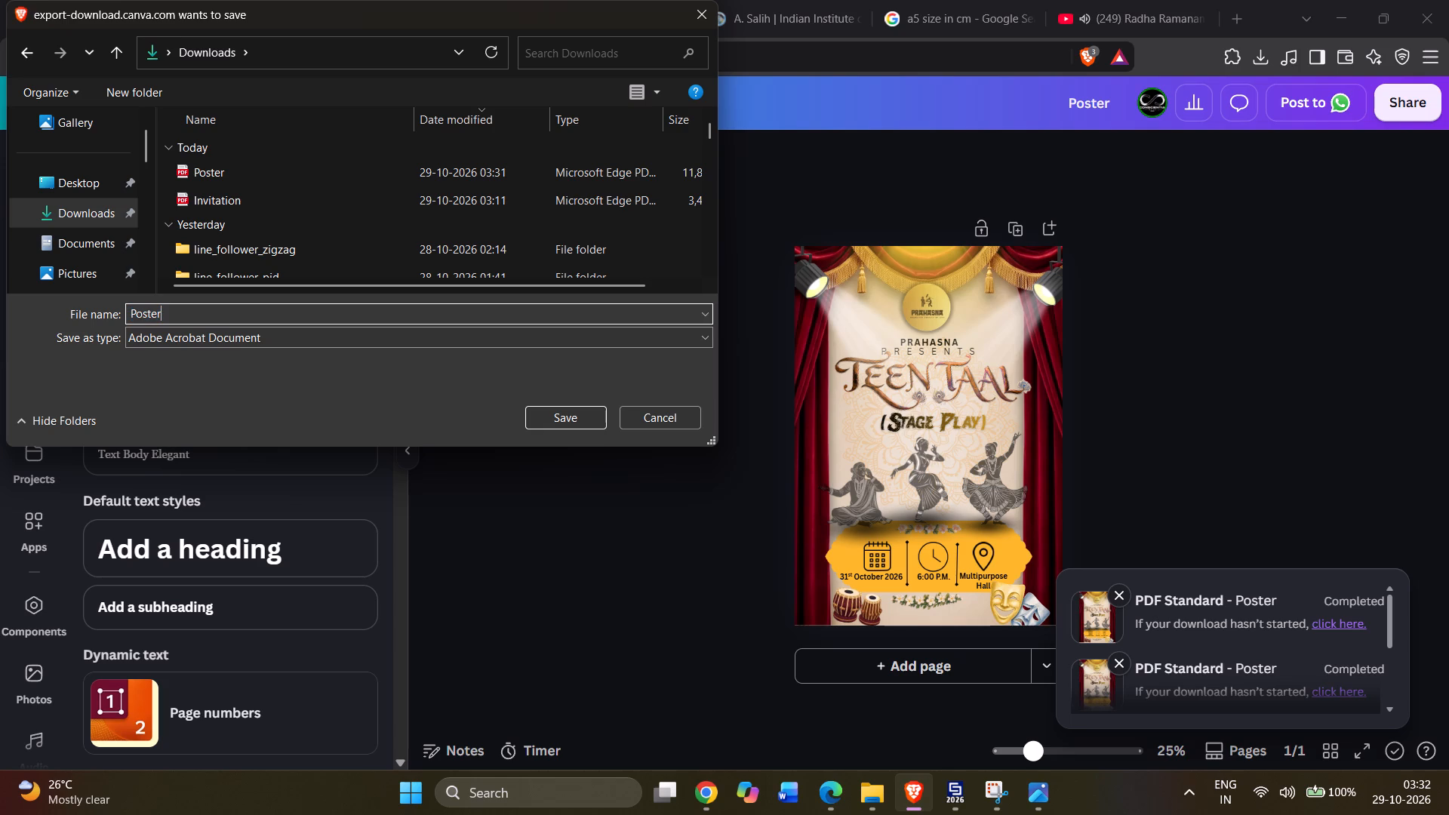
{"action": "key", "text": "space"}
{"action": "type", "text": "of play"}
{"action": "key", "text": "Return"}
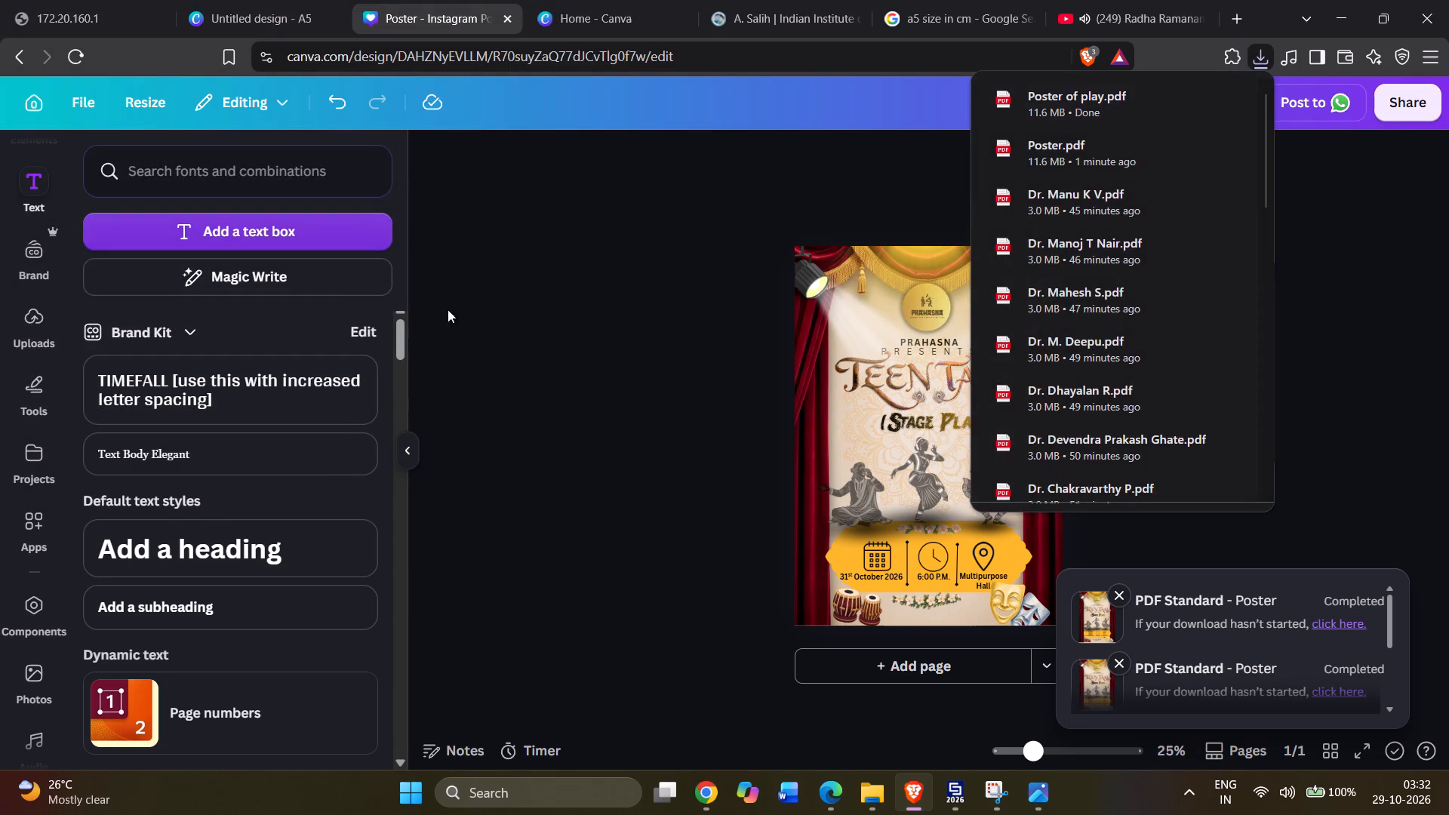
Delete the earlier Poster PDF from the Downloads folder in File Explorer.
{"action": "left_click", "coordinate": [862, 792]}
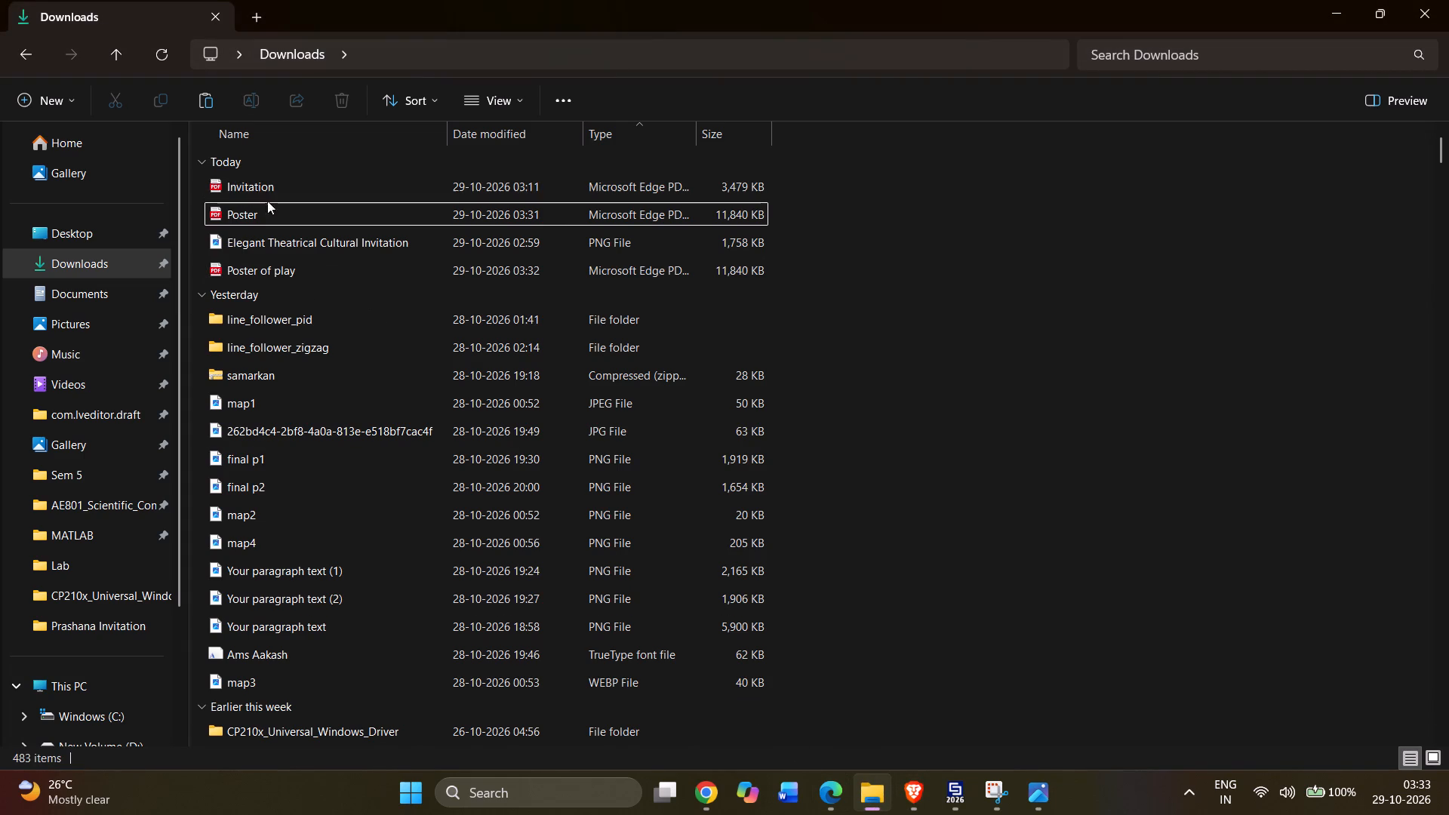
{"action": "right_click", "coordinate": [314, 221]}
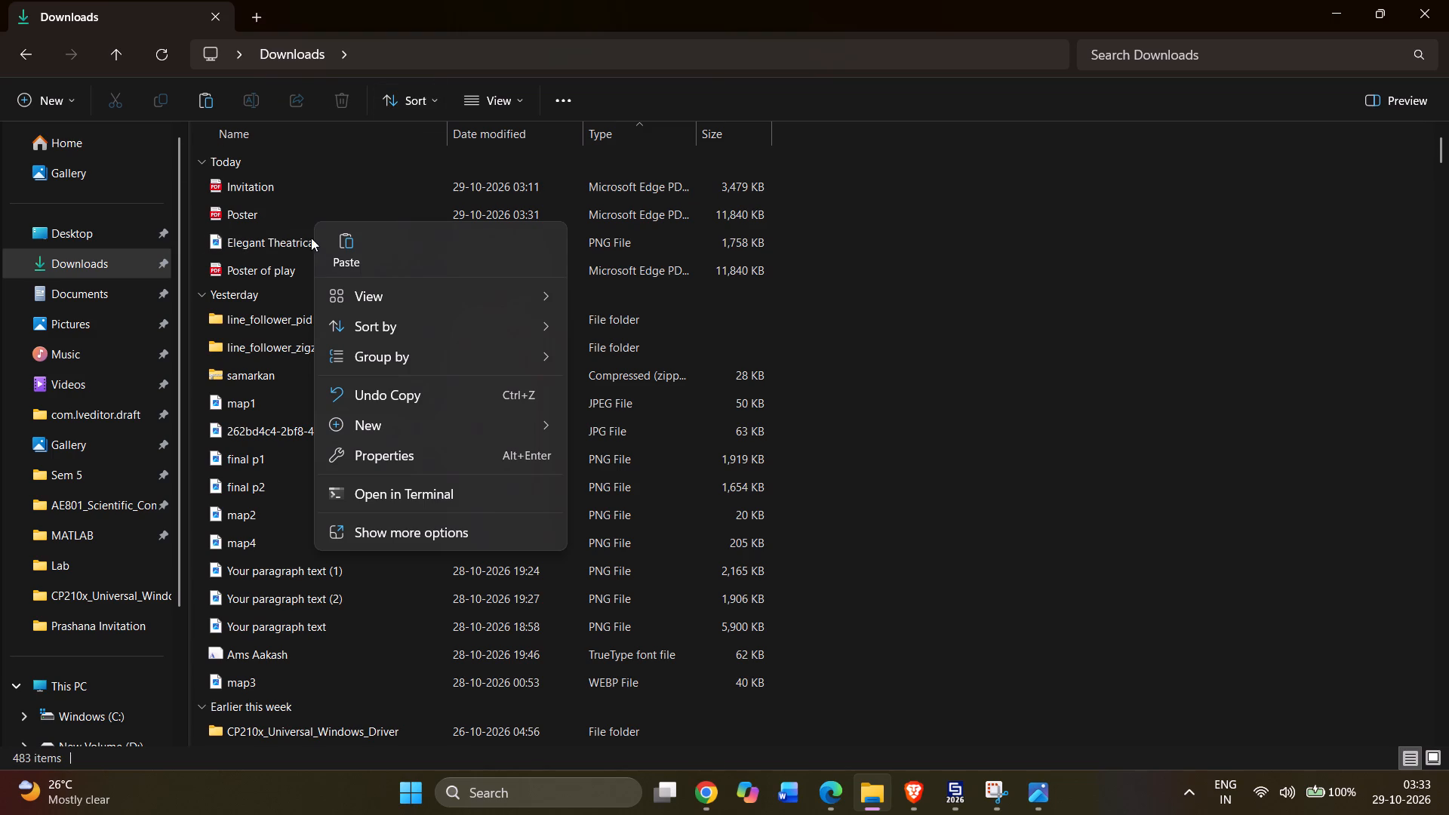
{"action": "left_click", "coordinate": [254, 215]}
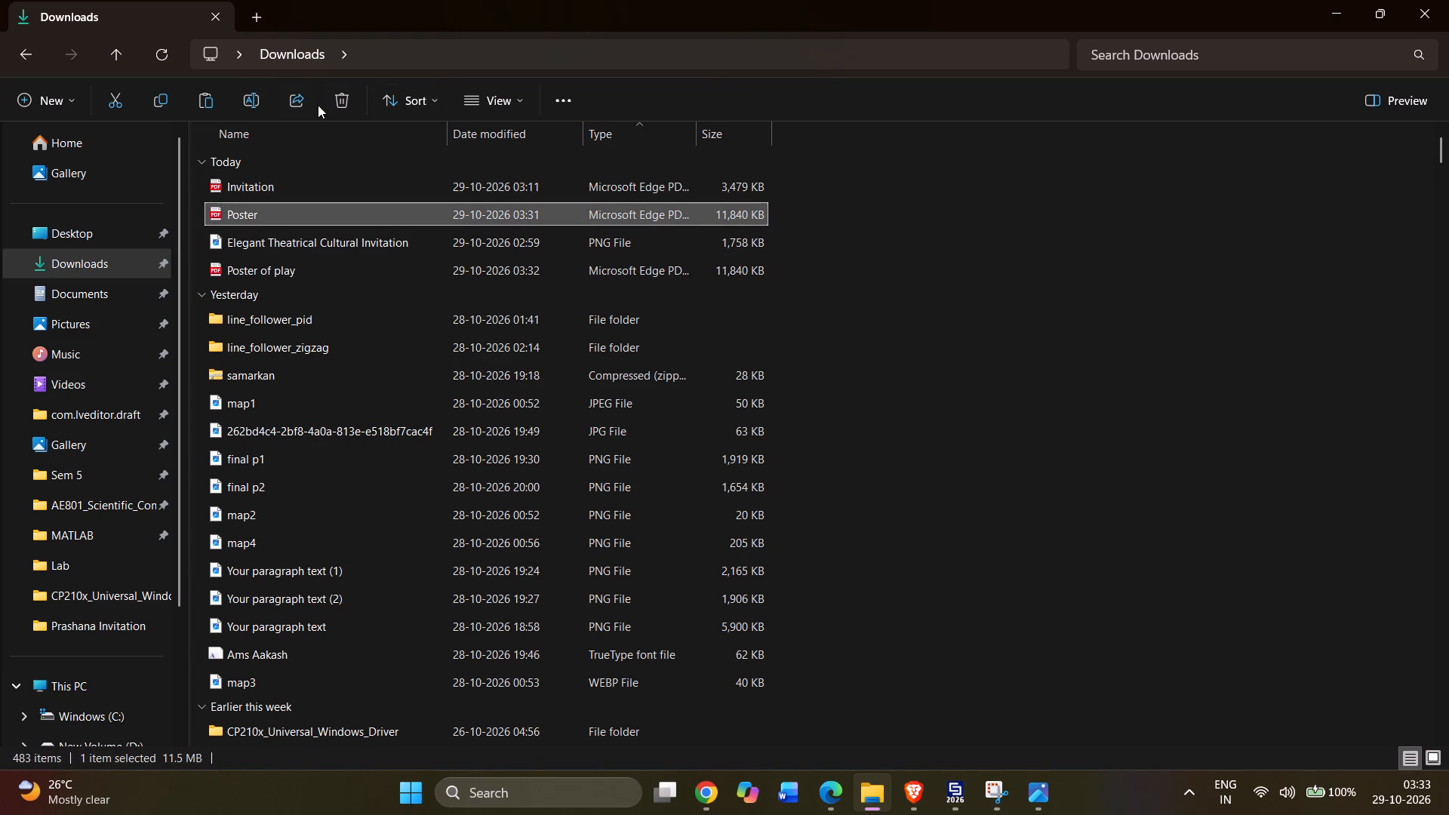
{"action": "left_click", "coordinate": [349, 94]}
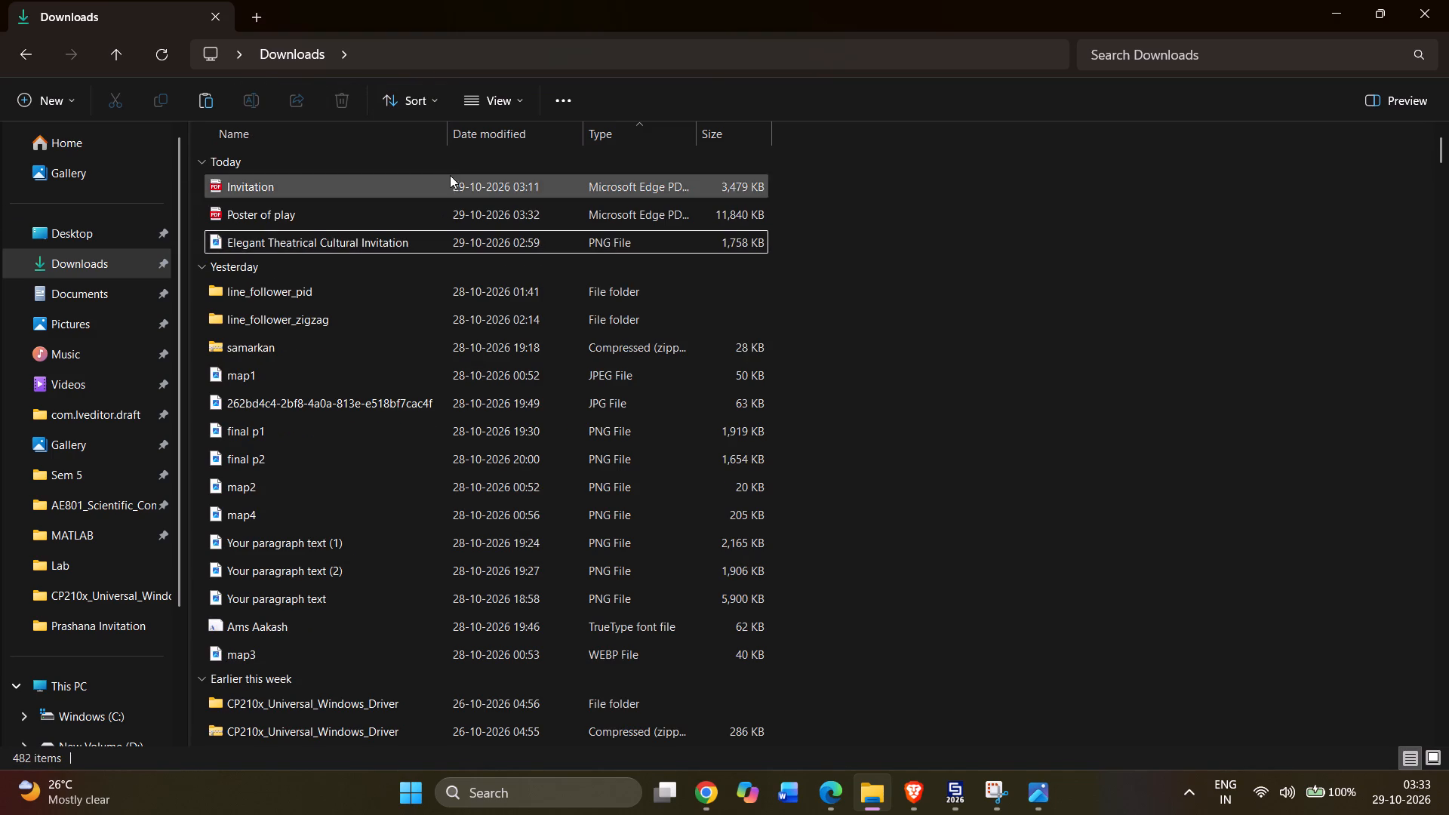
Look inside the Prashana Invitation folder on USB Drive (E:).
{"action": "scroll", "coordinate": [78, 545], "scroll_direction": "down", "scroll_amount": 2}
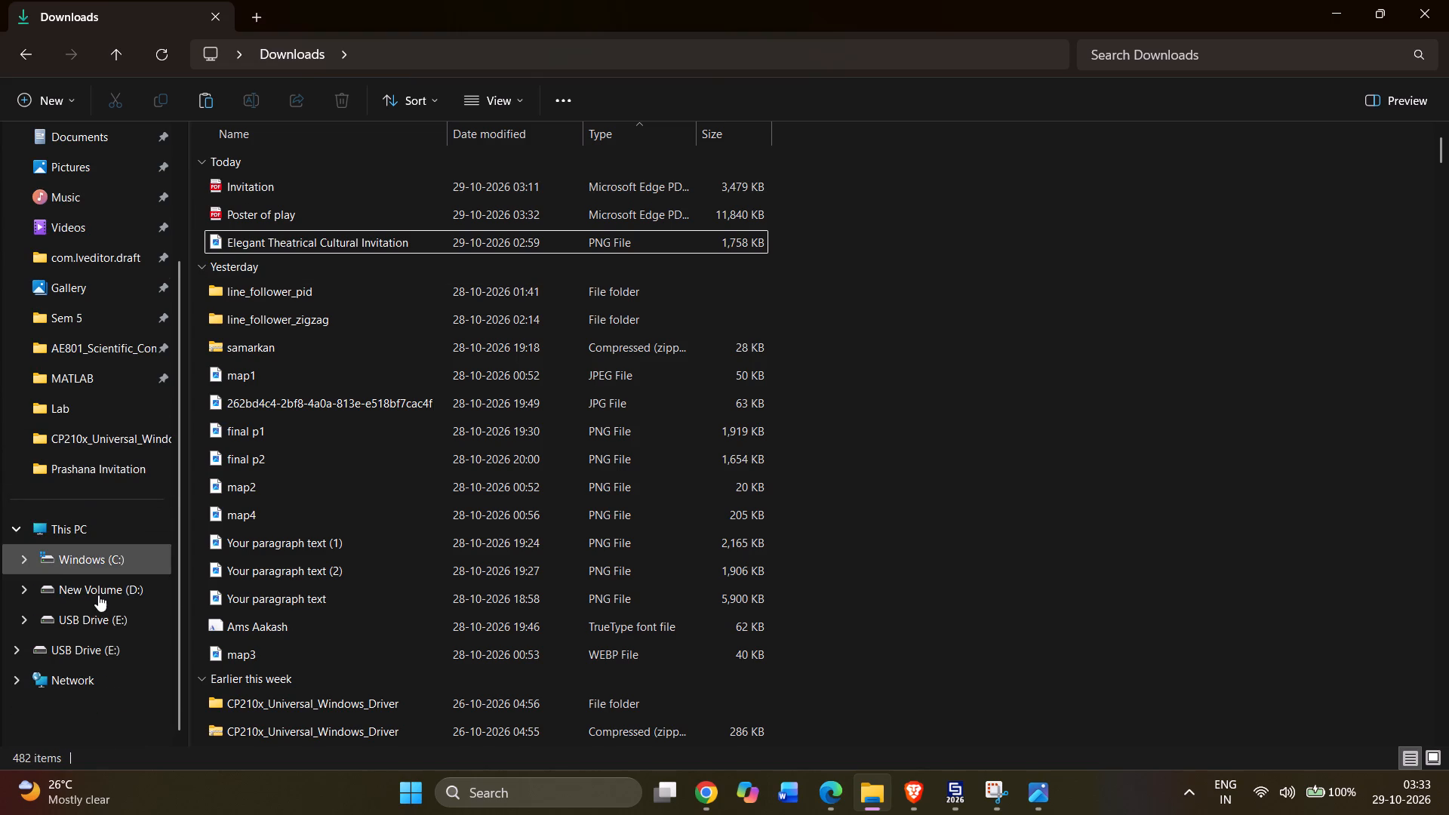
{"action": "left_click", "coordinate": [98, 610]}
{"action": "scroll", "coordinate": [380, 396], "scroll_direction": "down", "scroll_amount": 3}
{"action": "scroll", "coordinate": [333, 488], "scroll_direction": "down", "scroll_amount": 5}
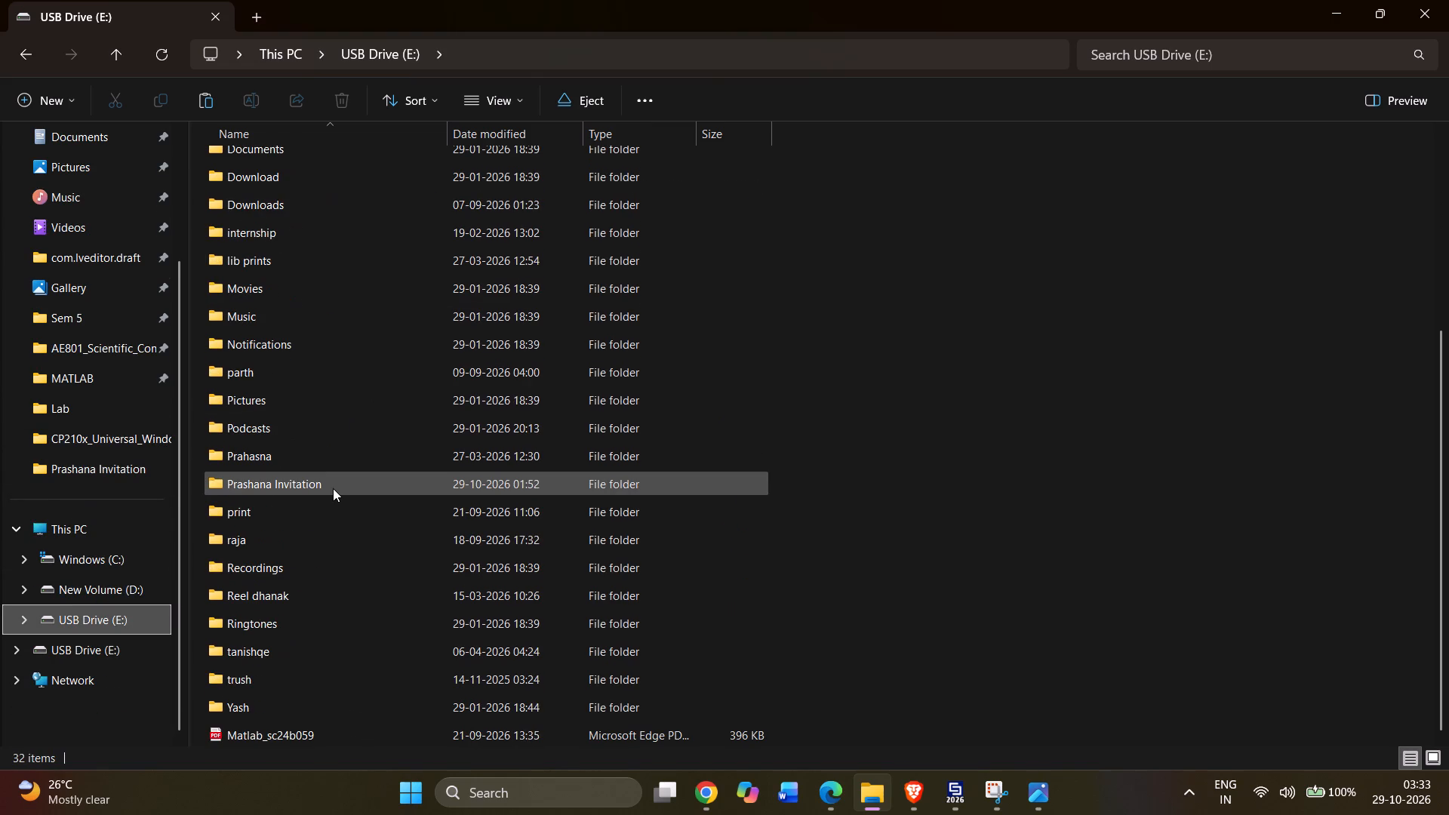
{"action": "scroll", "coordinate": [333, 488], "scroll_direction": "down", "scroll_amount": 4}
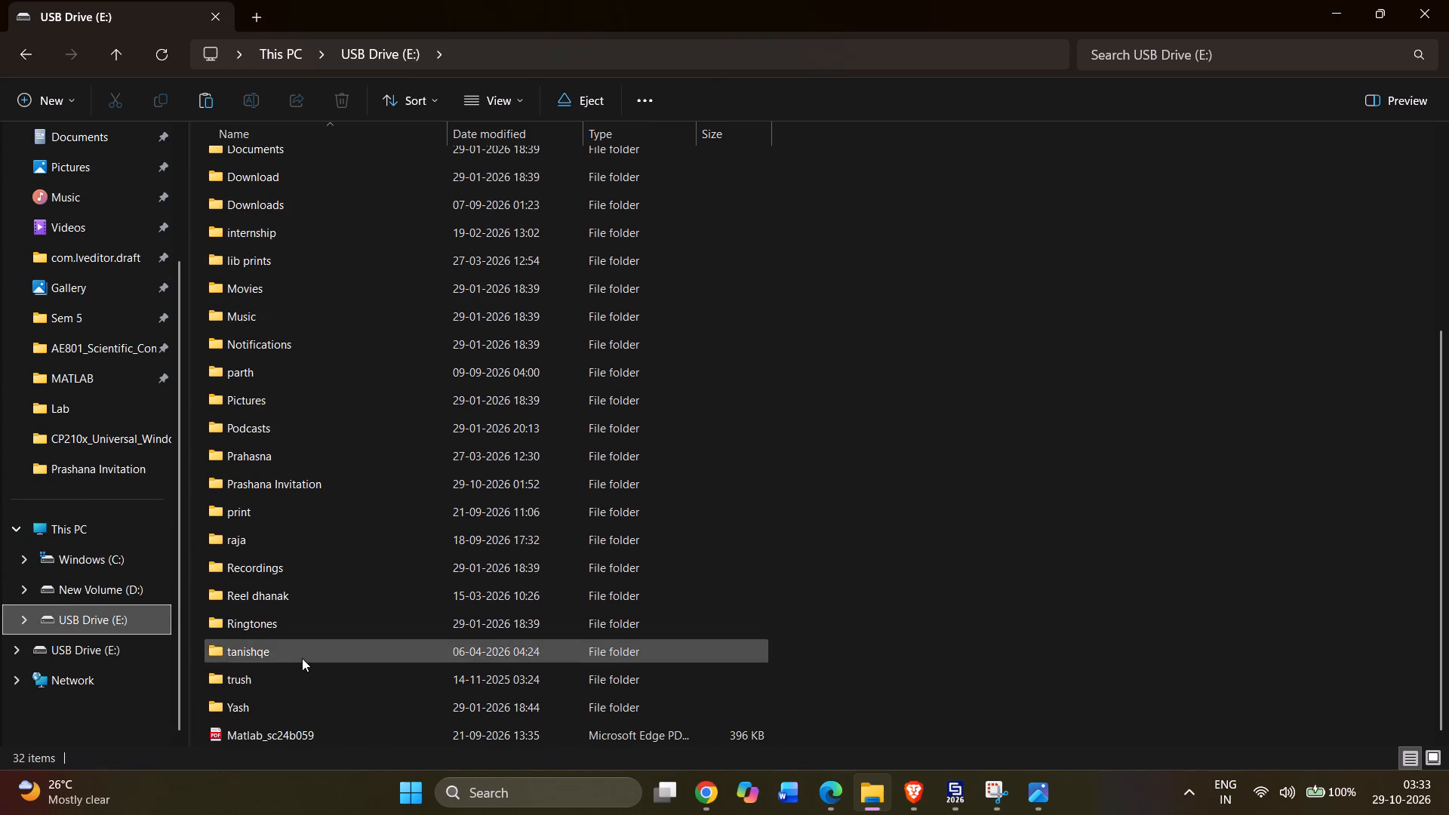
{"action": "double_click", "coordinate": [266, 484]}
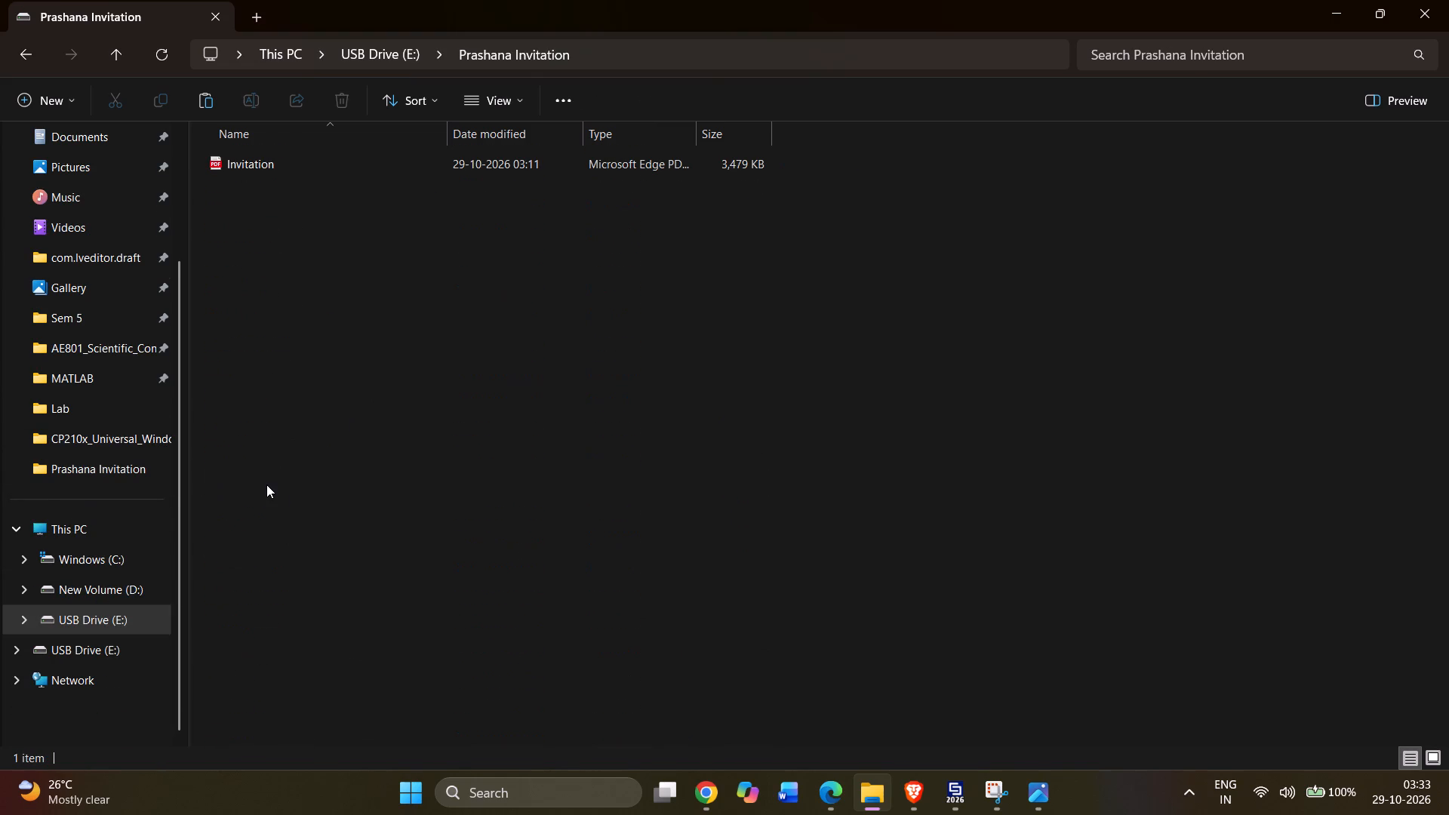
{"action": "scroll", "coordinate": [134, 185], "scroll_direction": "up", "scroll_amount": 3}
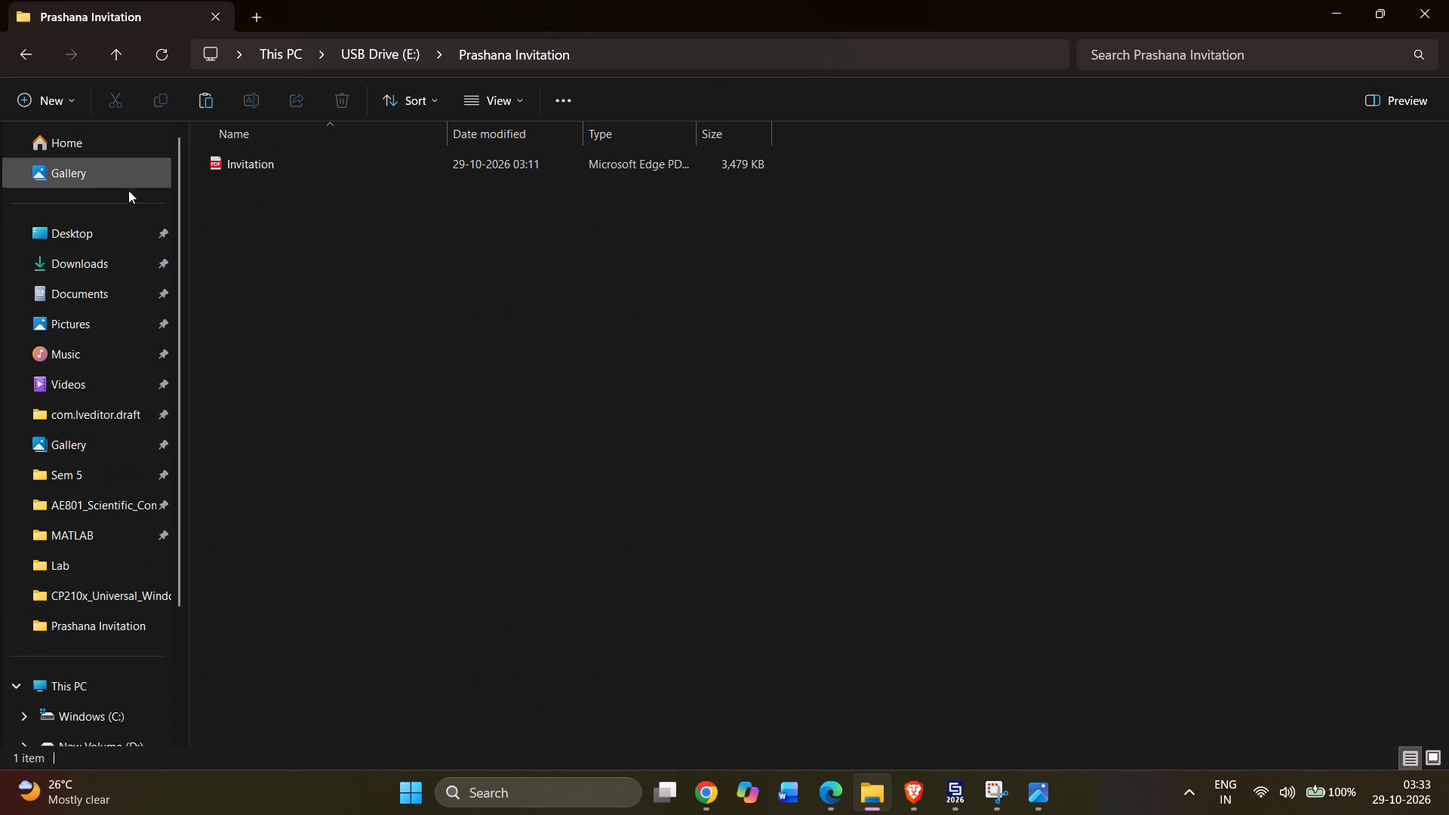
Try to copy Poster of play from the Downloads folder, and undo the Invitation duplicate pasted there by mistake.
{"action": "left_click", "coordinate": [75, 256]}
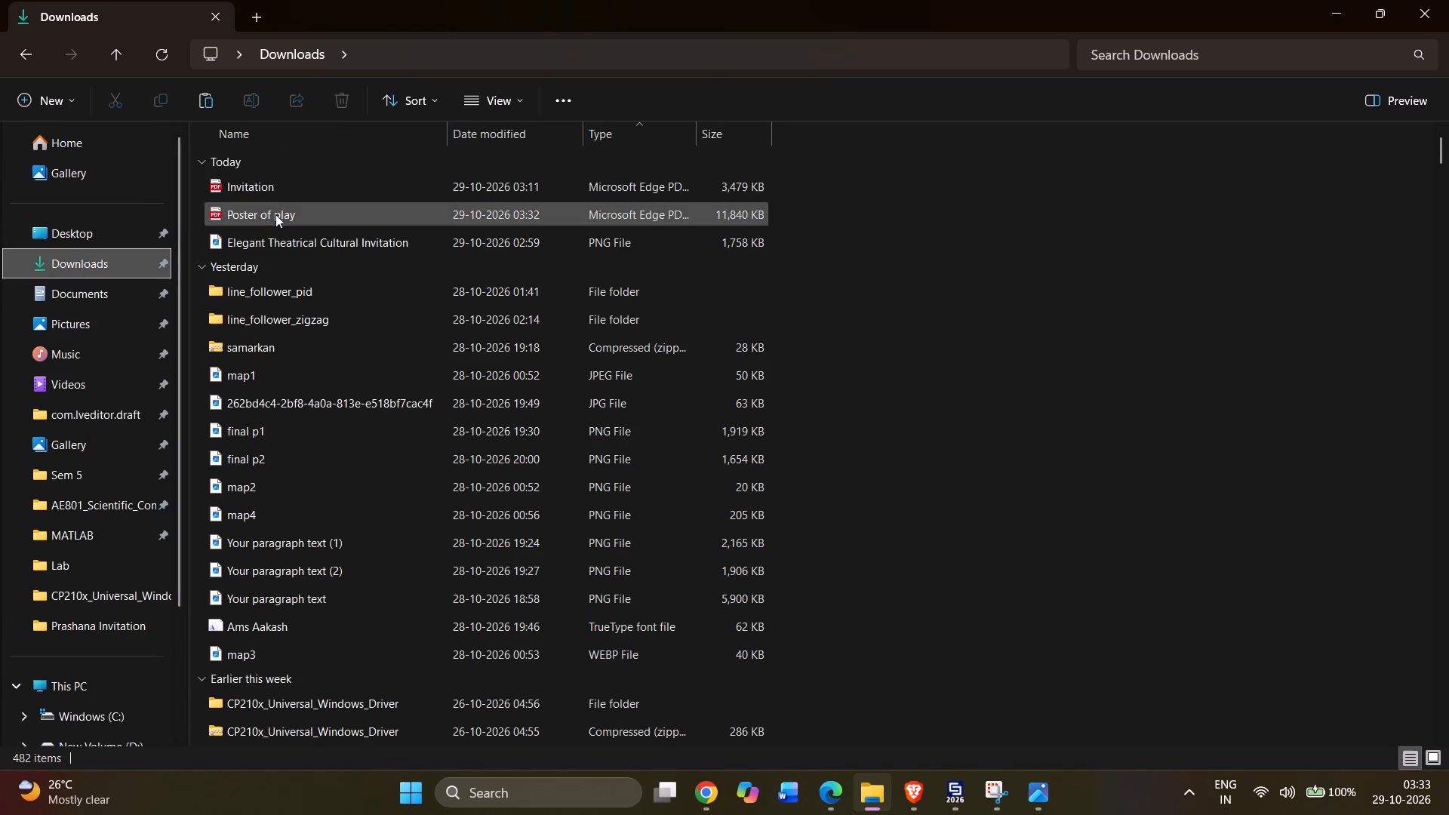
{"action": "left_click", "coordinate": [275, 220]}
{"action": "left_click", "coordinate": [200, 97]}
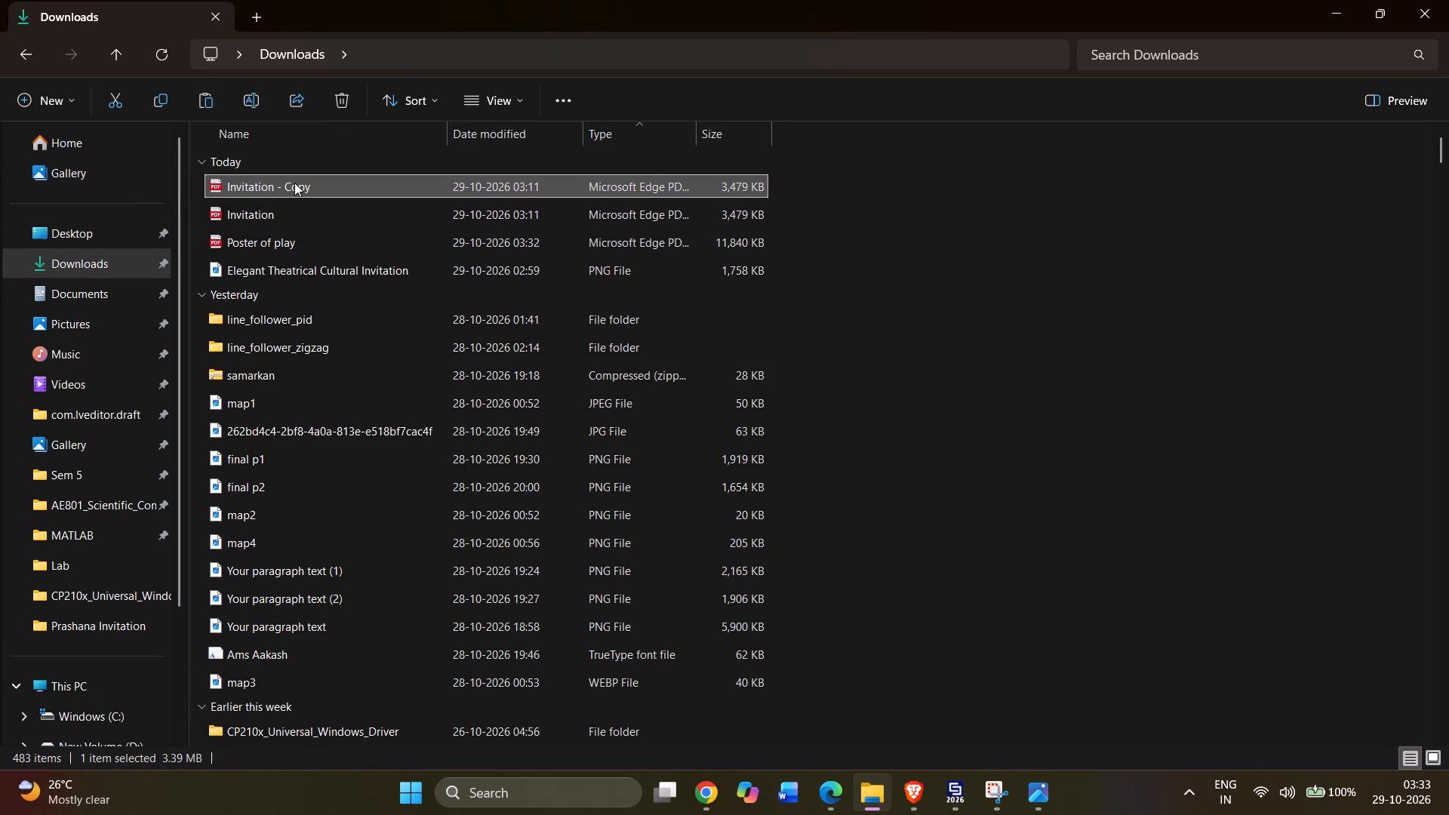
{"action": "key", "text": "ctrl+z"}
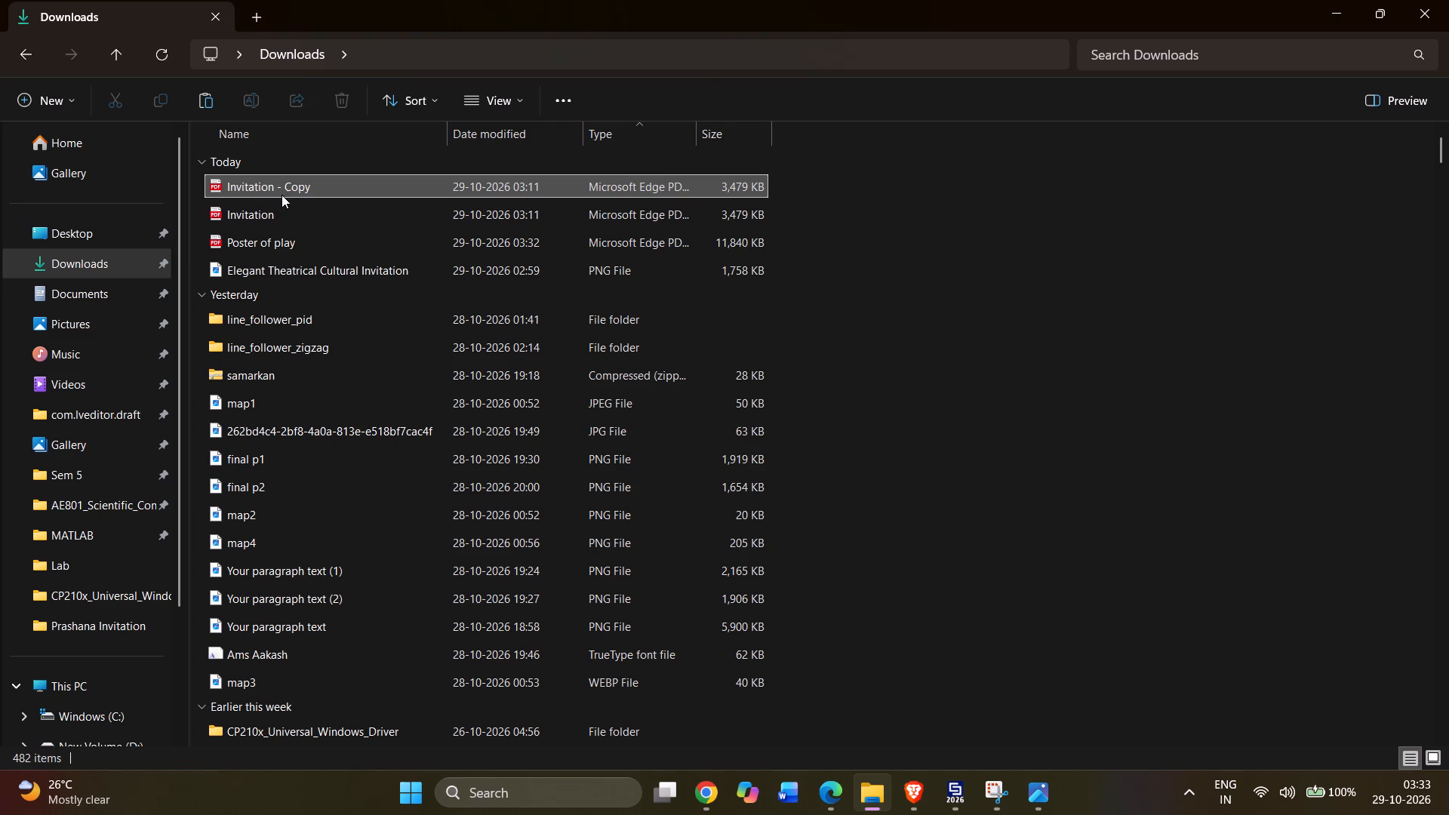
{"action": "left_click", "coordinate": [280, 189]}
Copy Poster of play from the Downloads folder into the Prashana Invitation folder on USB Drive (E:).
{"action": "left_click", "coordinate": [298, 211]}
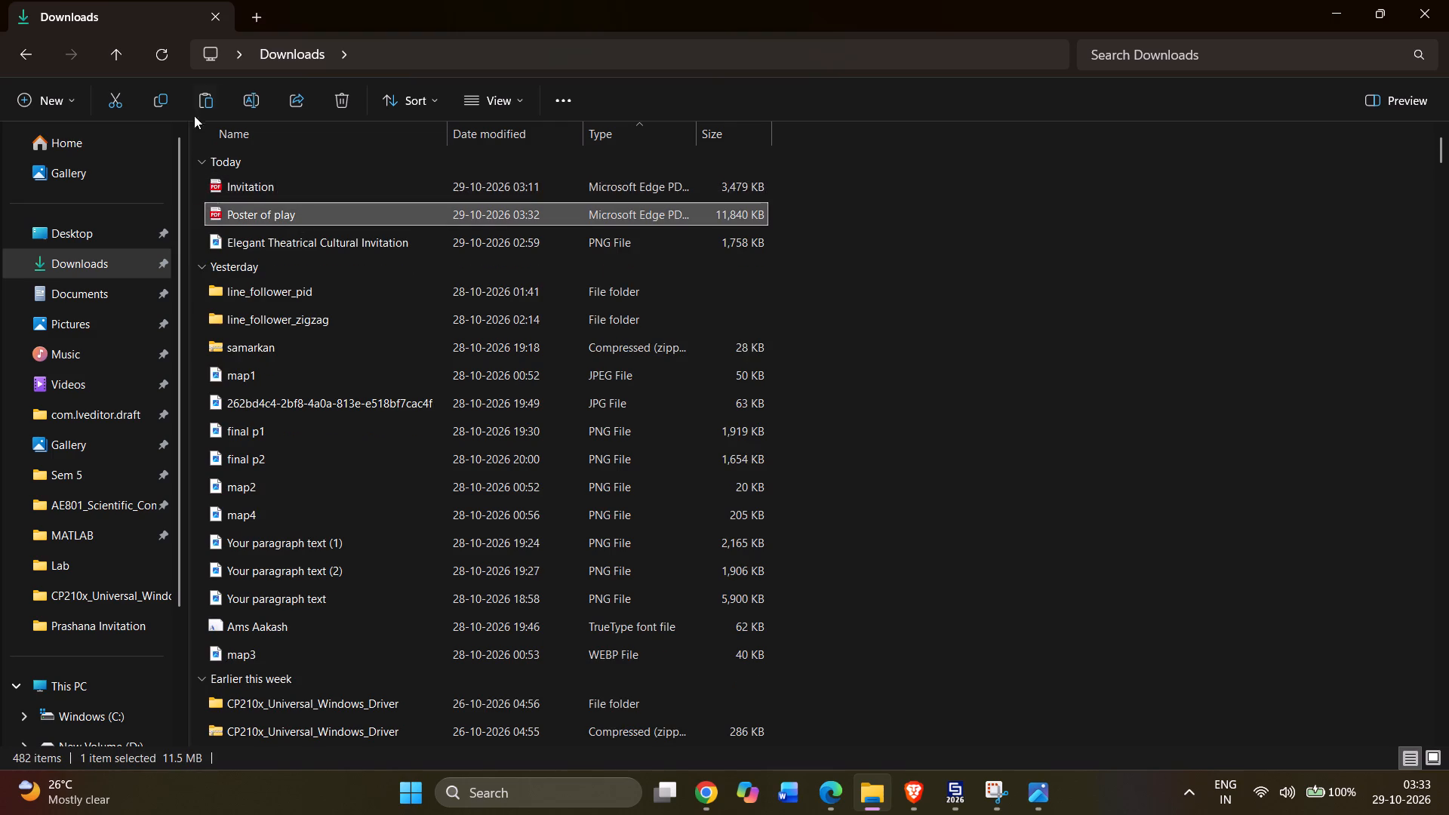
{"action": "left_click", "coordinate": [149, 94]}
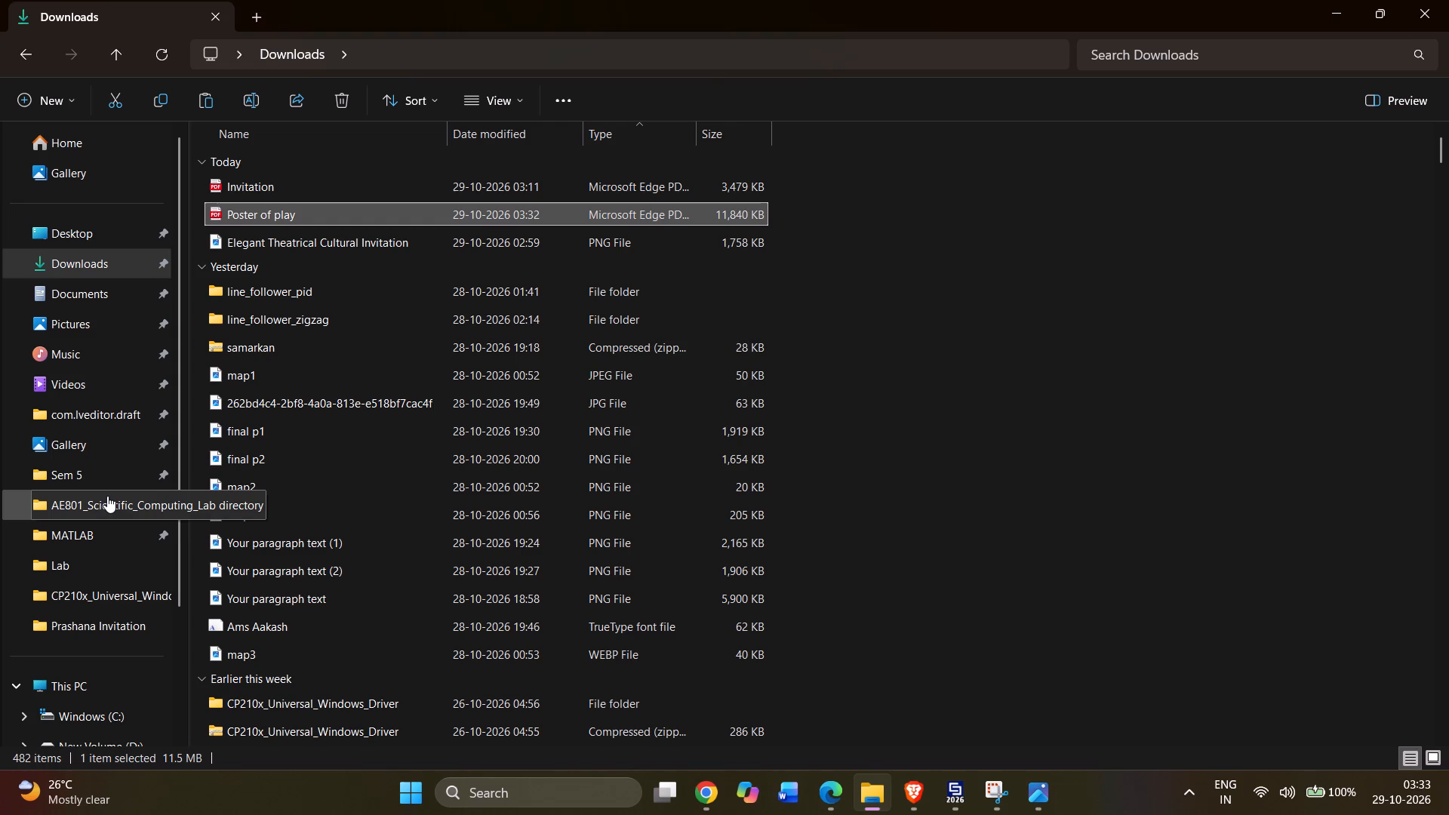
{"action": "scroll", "coordinate": [186, 567], "scroll_direction": "down", "scroll_amount": 3}
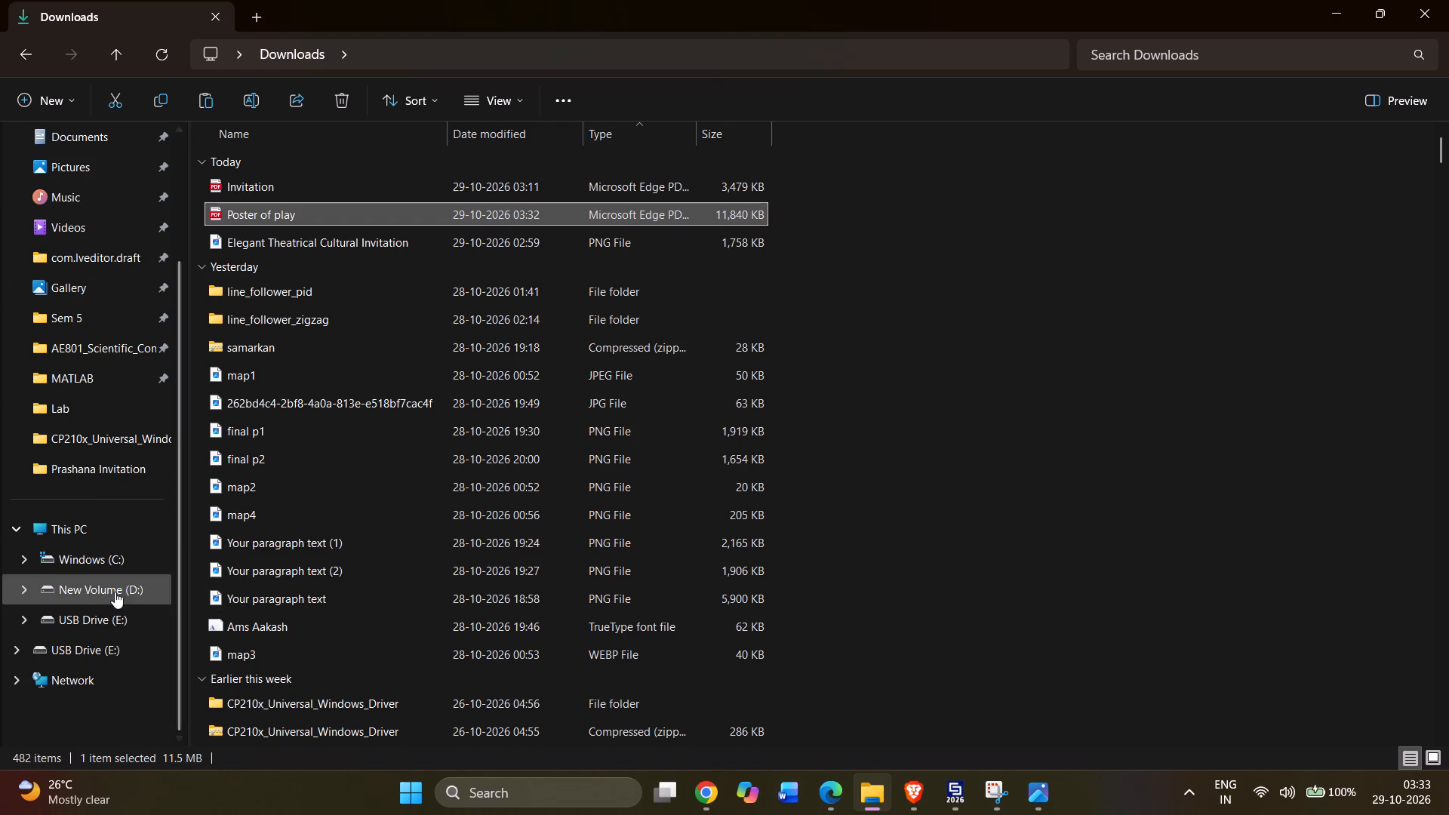
{"action": "left_click", "coordinate": [110, 607]}
{"action": "scroll", "coordinate": [432, 451], "scroll_direction": "down", "scroll_amount": 2}
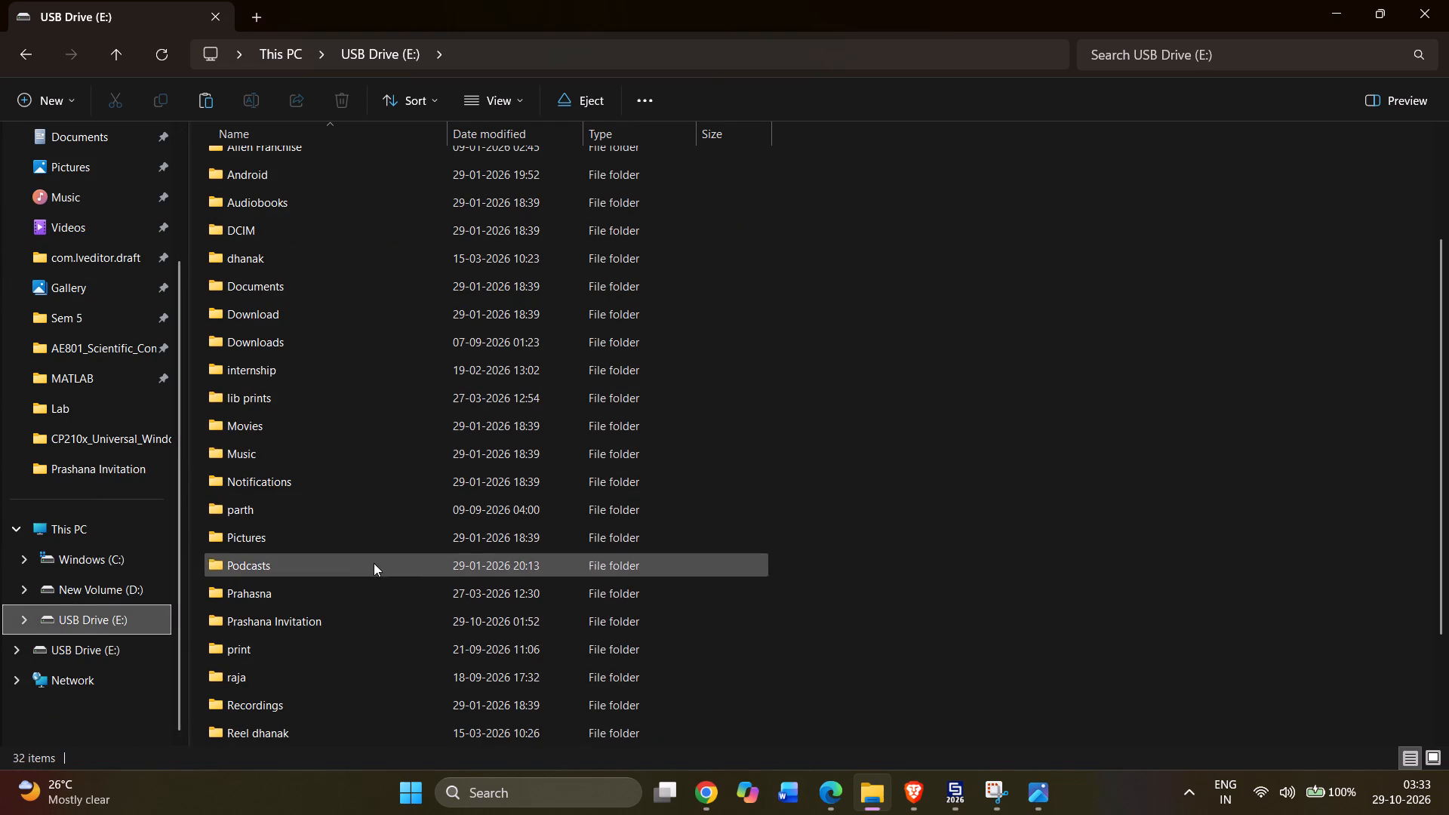
{"action": "double_click", "coordinate": [307, 624]}
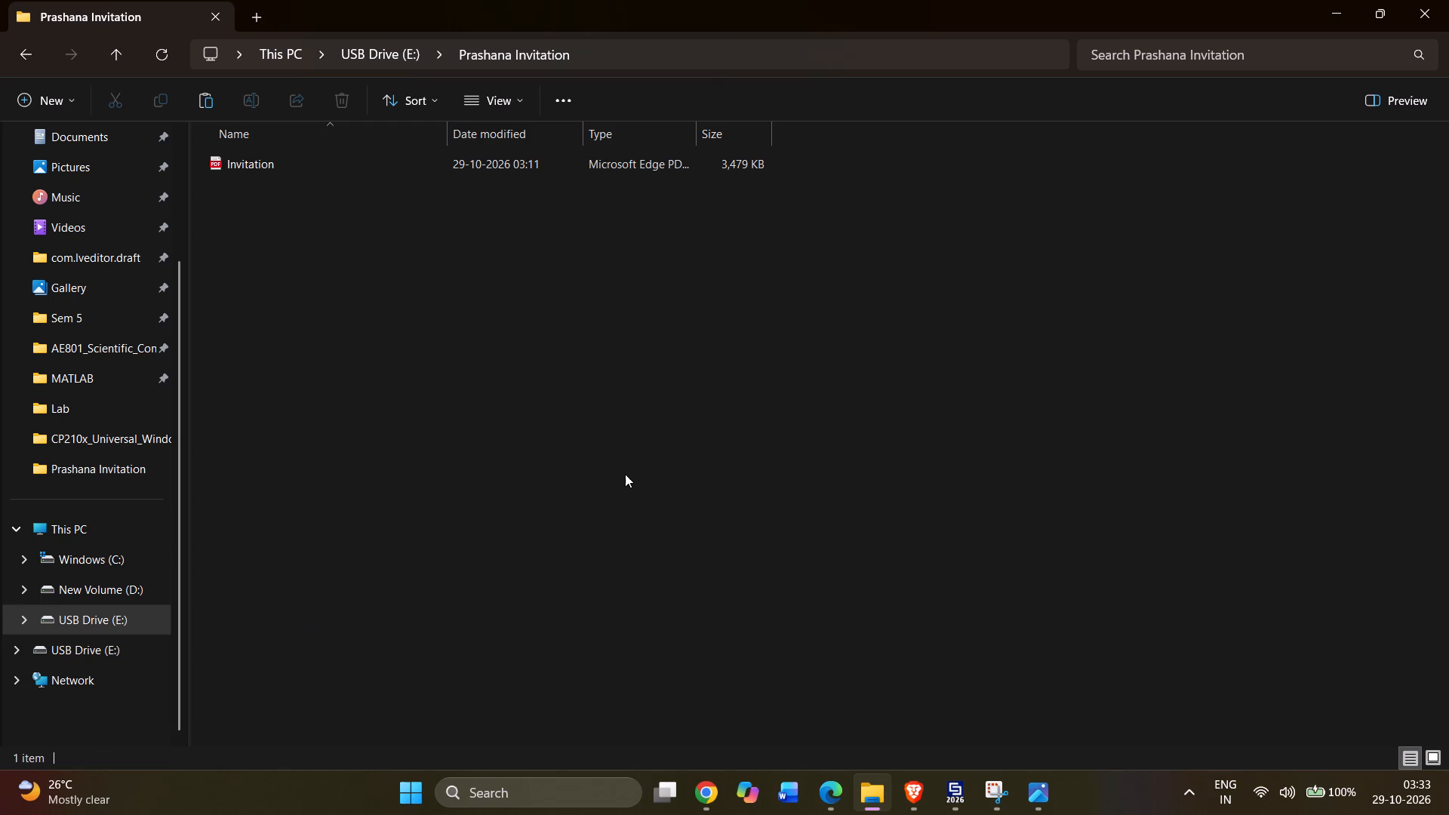
{"action": "key", "text": "ctrl+c"}
{"action": "key", "text": "ctrl+v"}
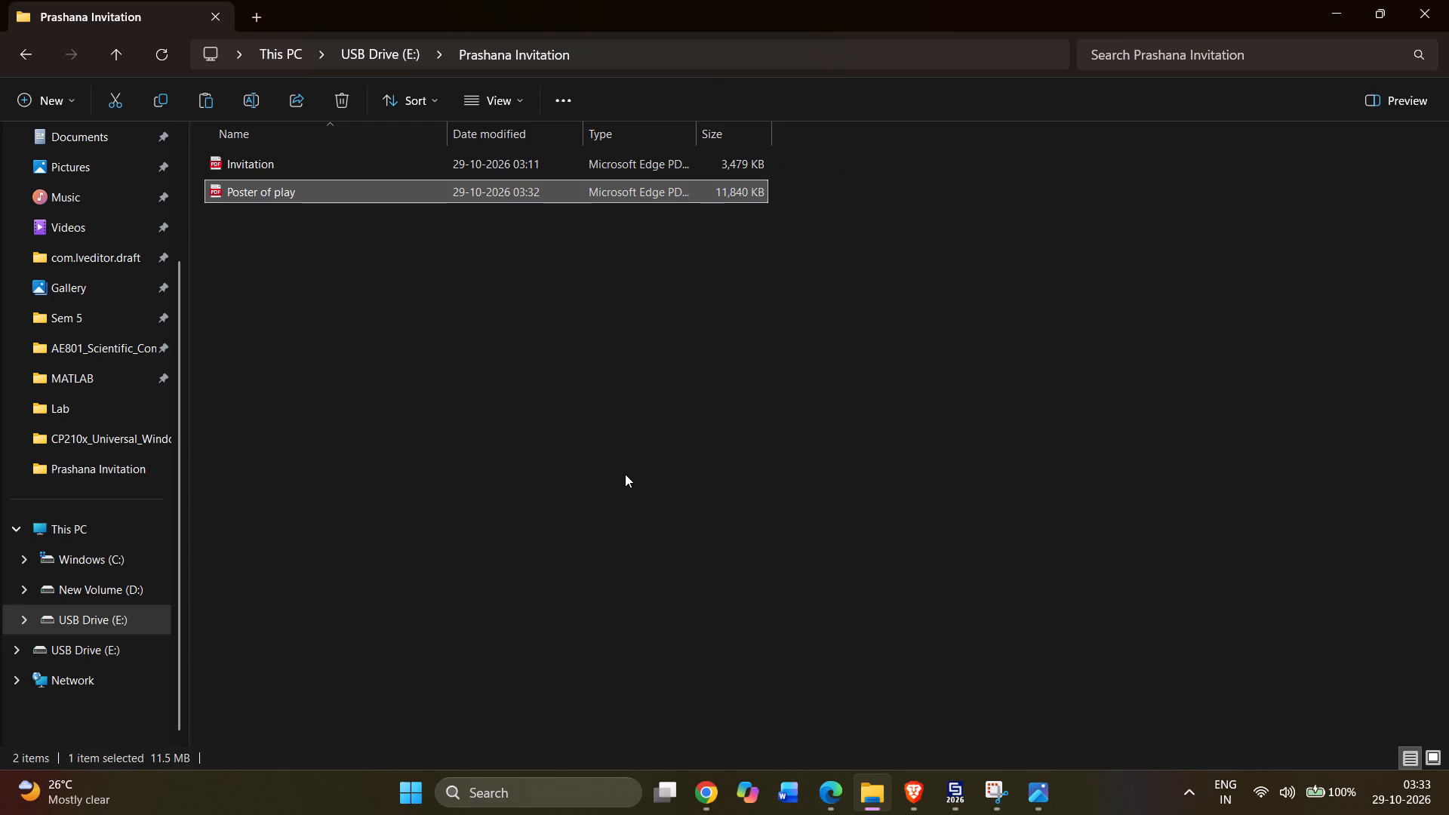
{"action": "left_click", "coordinate": [512, 379]}
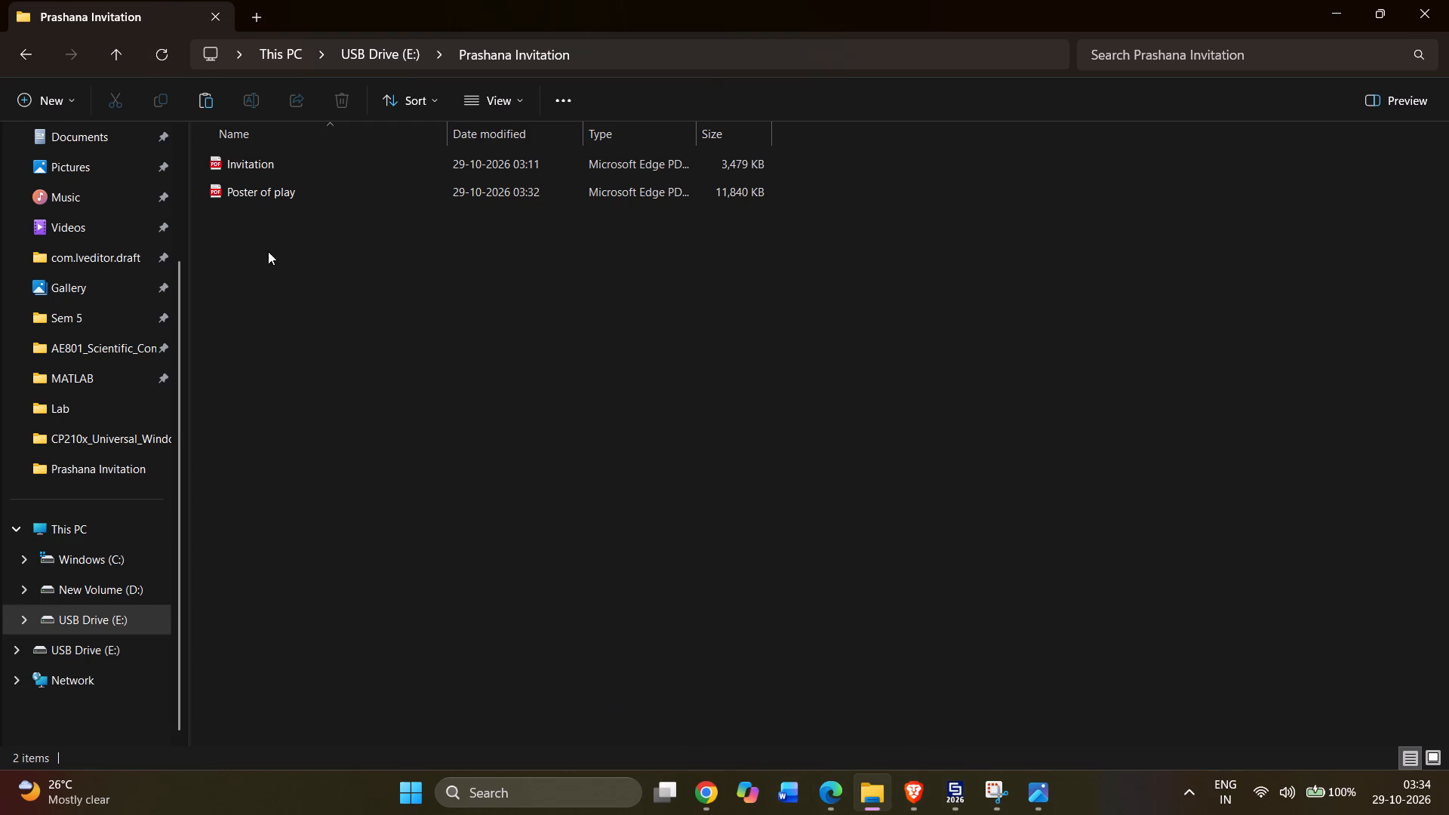
Open the Poster of play PDF from the USB drive and inspect the page from top to bottom.
{"action": "double_click", "coordinate": [286, 195]}
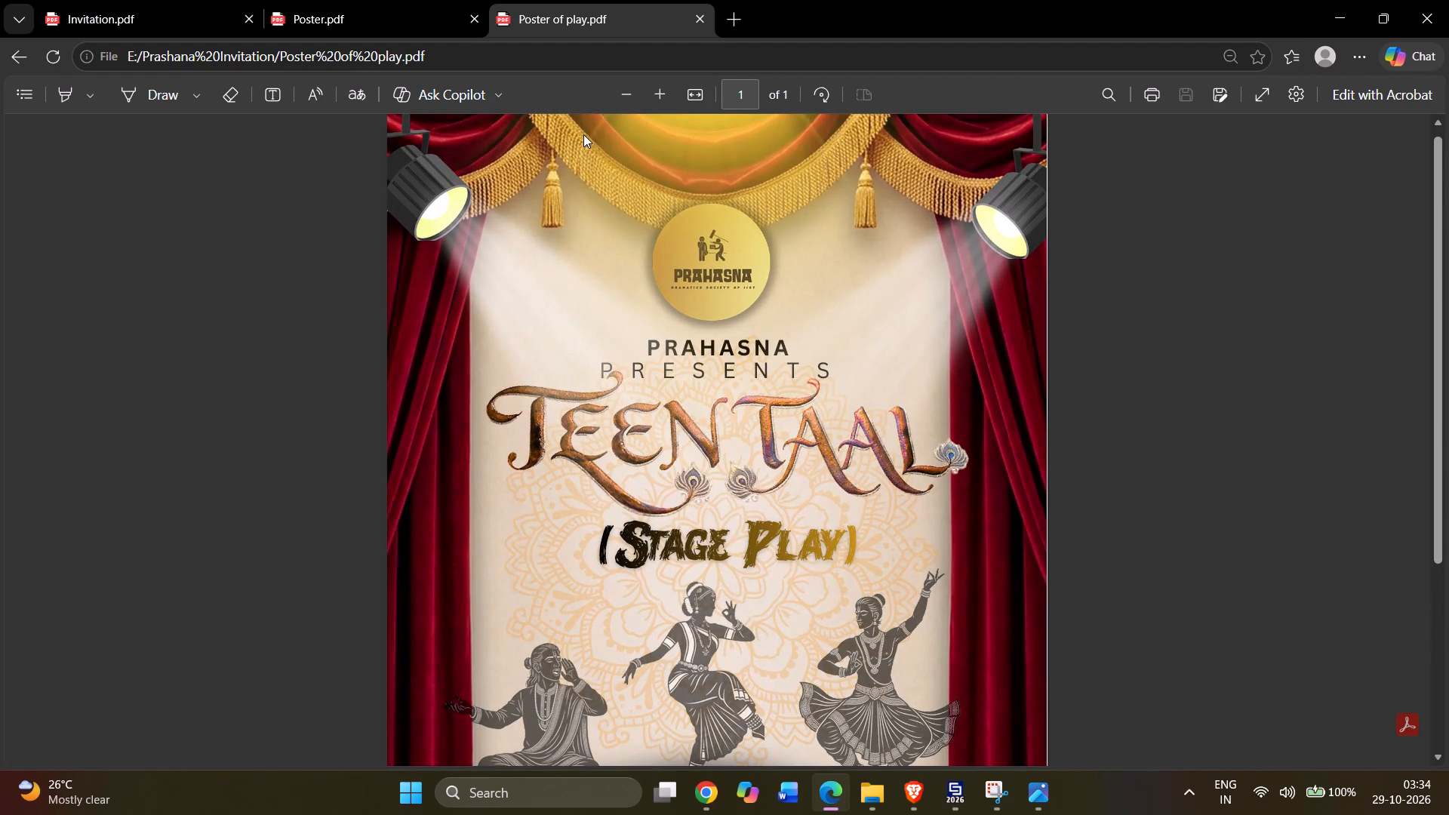
{"action": "scroll", "coordinate": [583, 134], "scroll_direction": "down", "scroll_amount": 4}
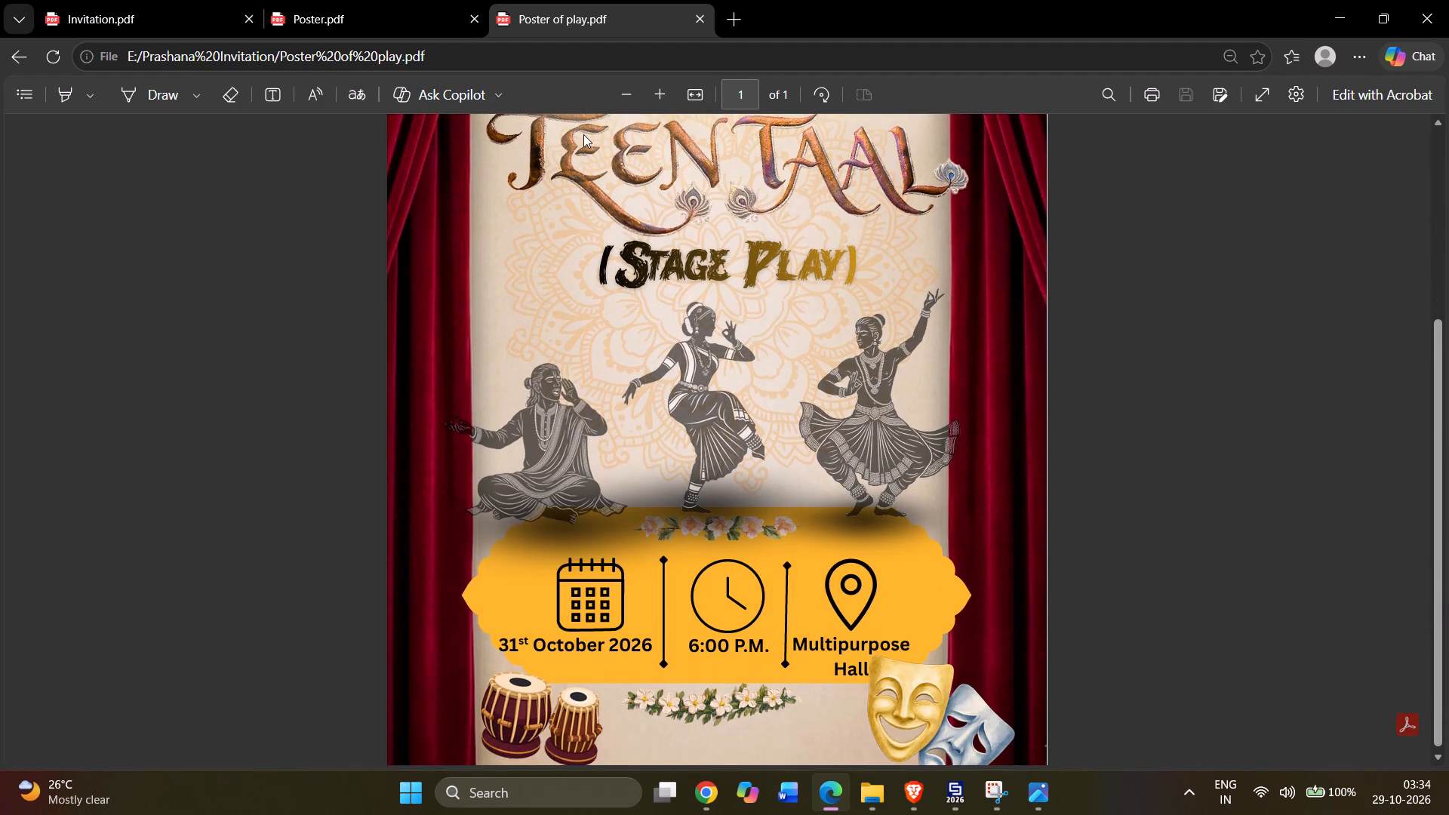
{"action": "scroll", "coordinate": [583, 134], "scroll_direction": "up", "scroll_amount": 1}
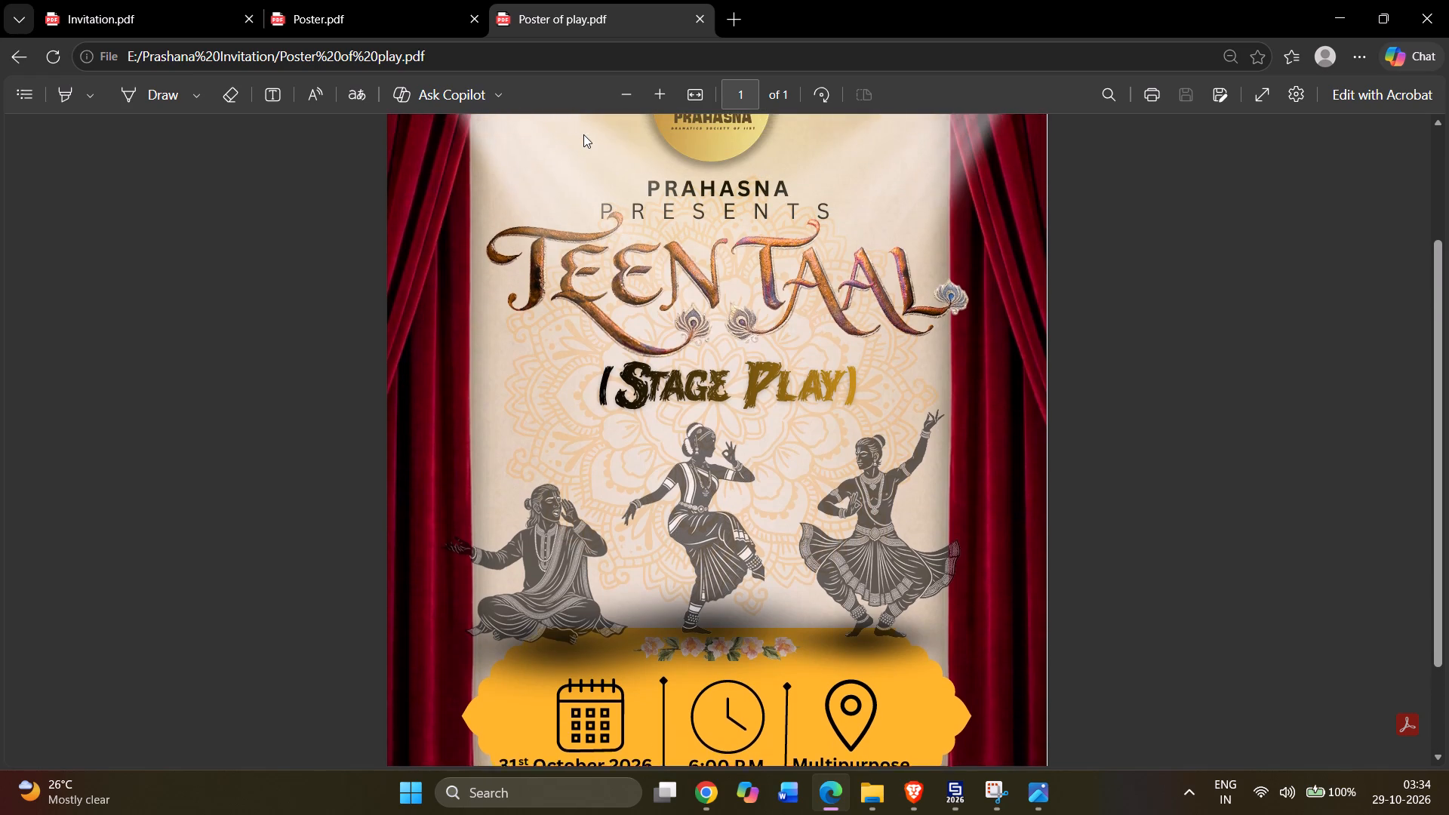
{"action": "scroll", "coordinate": [583, 134], "scroll_direction": "up", "scroll_amount": 2}
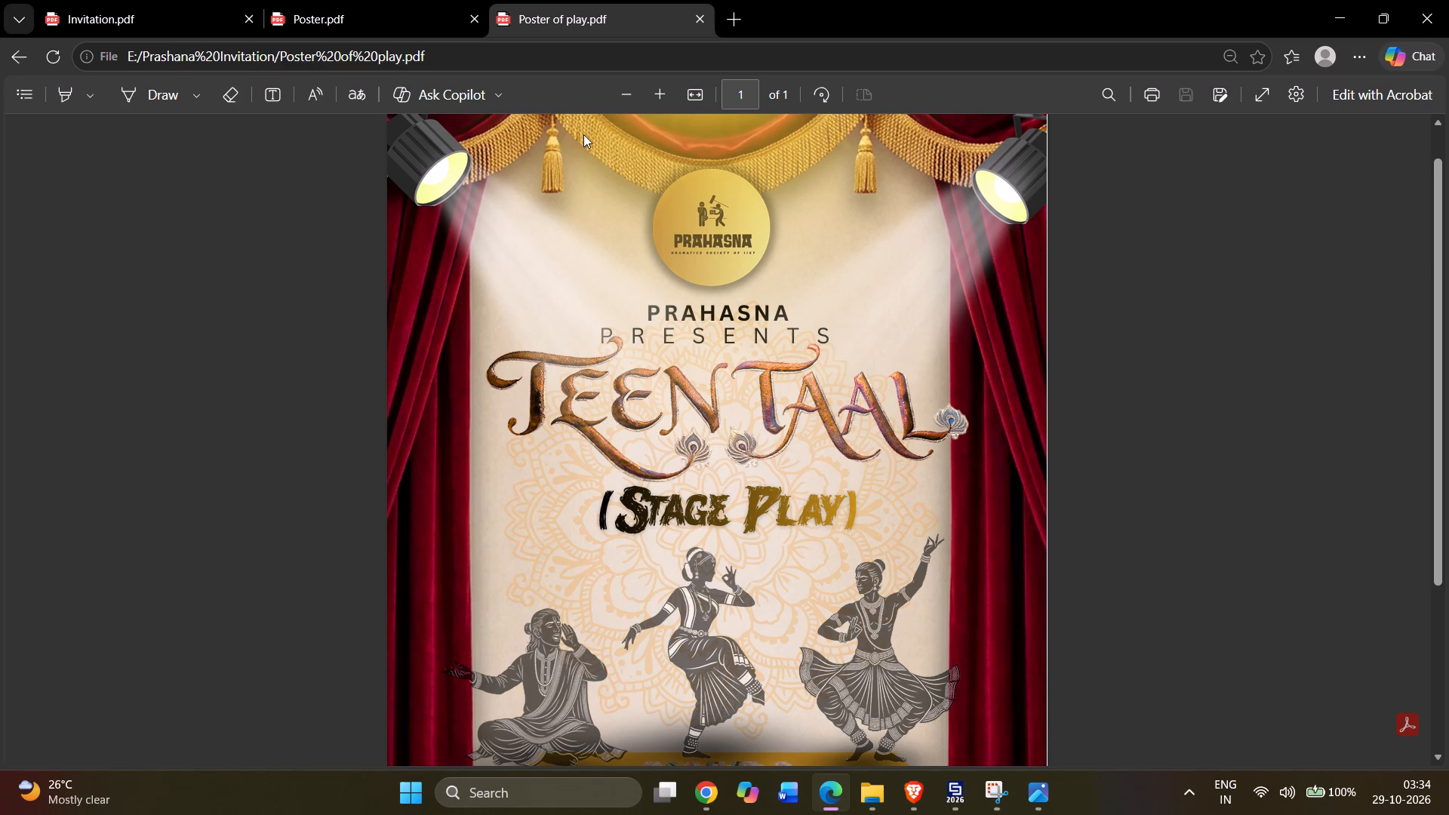
{"action": "scroll", "coordinate": [583, 134], "scroll_direction": "up", "scroll_amount": 1}
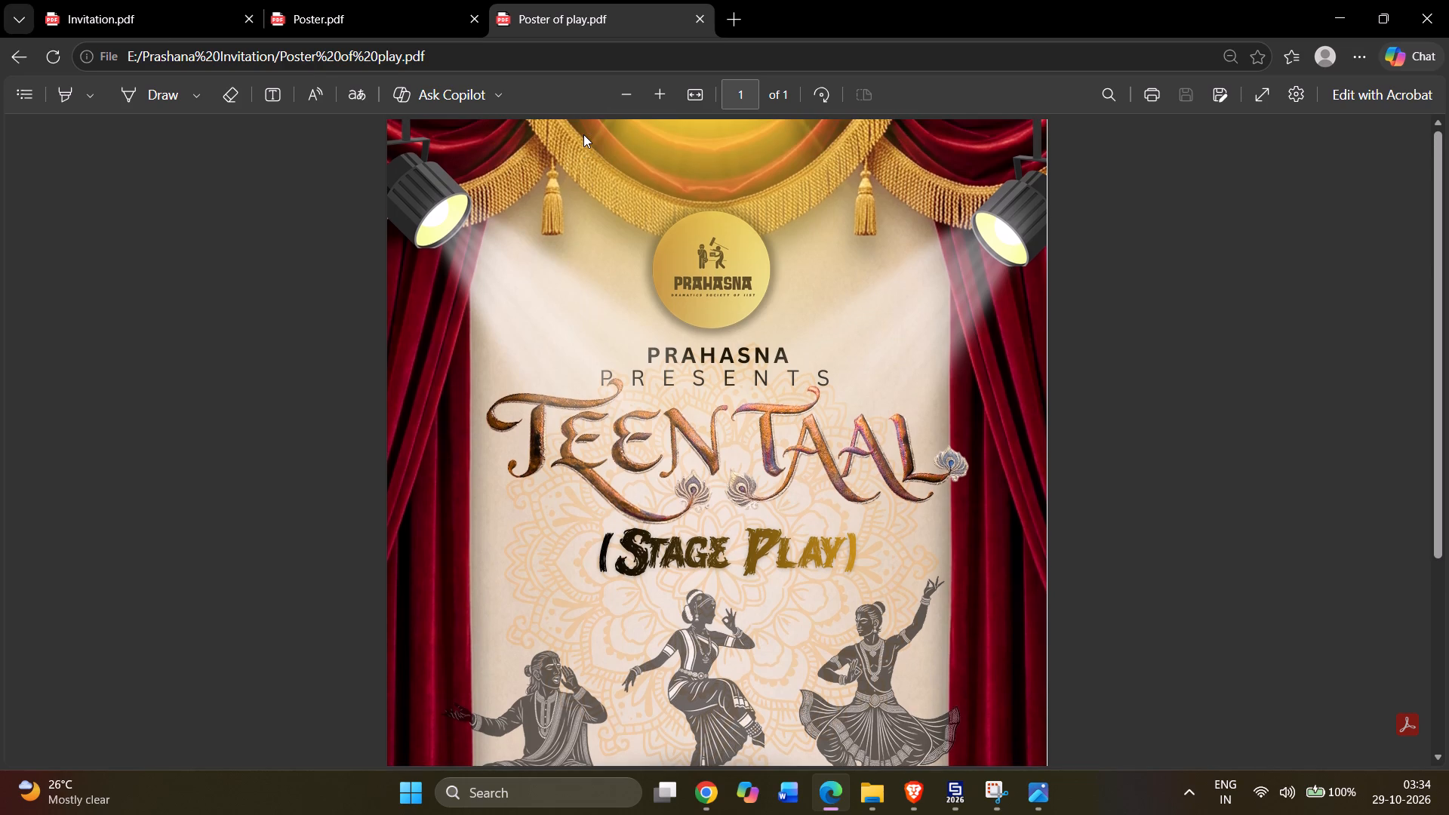